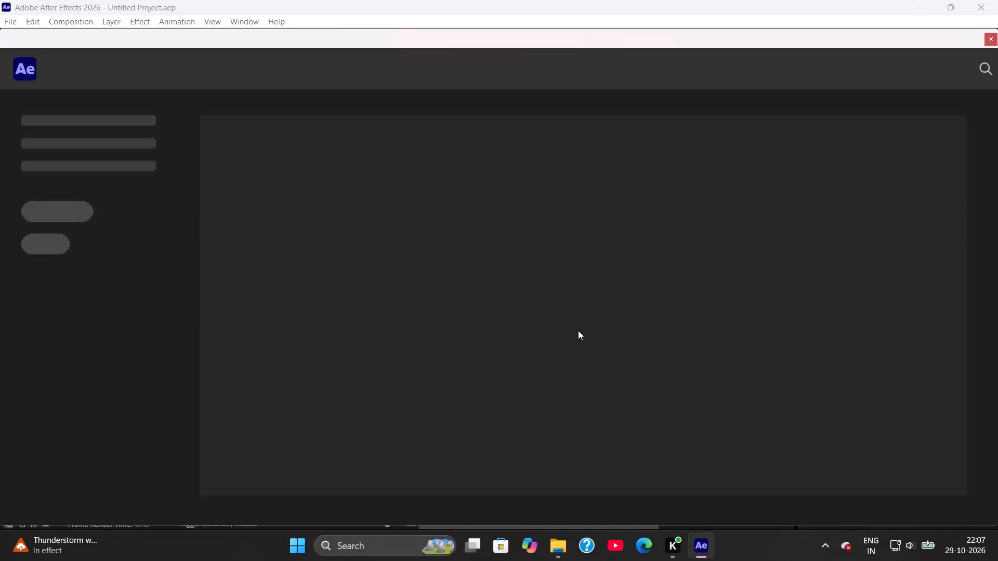
Open the existing project "resave 3.aep".
left_click(45, 145)
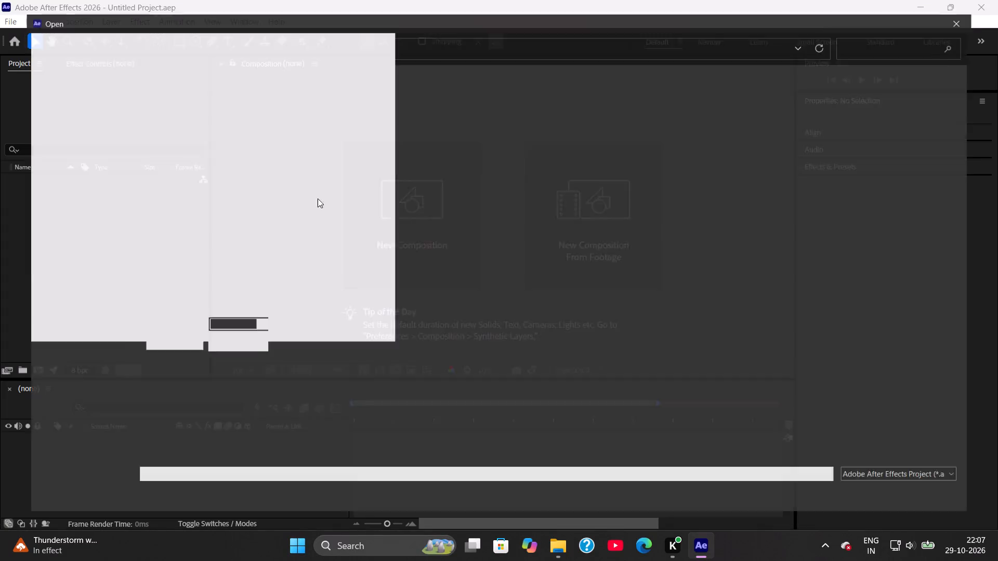
double_click(186, 290)
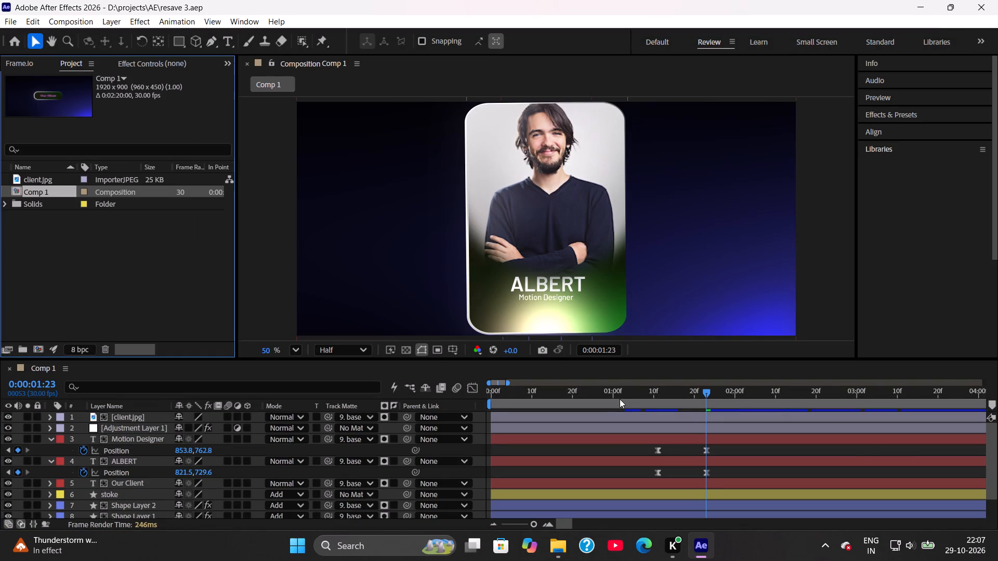
Scrub Comp 1 through the ALBERT card's reveal and stop at 0:00:02:10.
left_click_drag(612, 398, 747, 404)
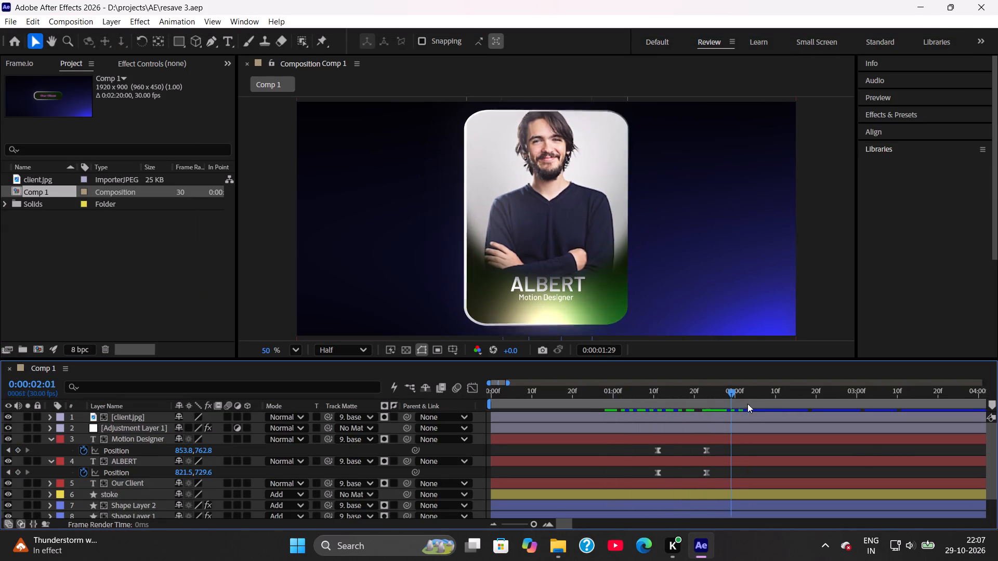
left_click_drag(747, 404, 688, 405)
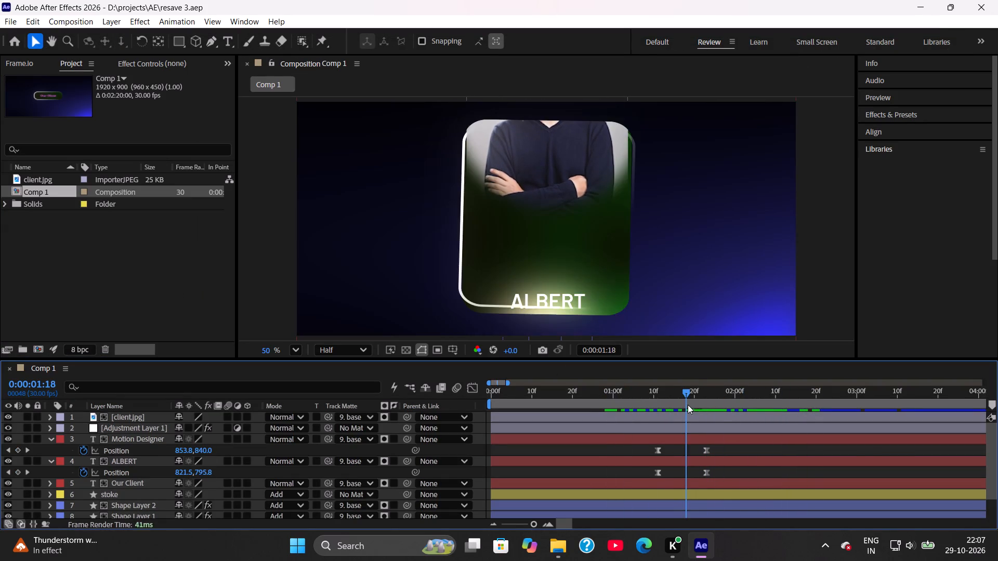
left_click_drag(688, 405, 774, 407)
Toggle Shape Layer 2's visibility off and on to check its effect on the card's bottom glow.
scroll(125, 493, "down", 2)
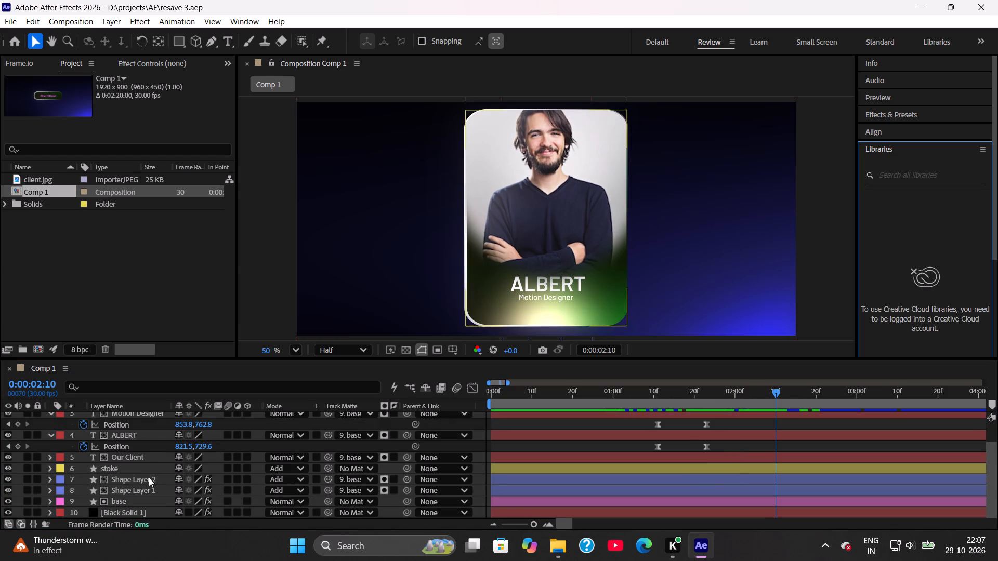
left_click(148, 478)
left_click(9, 478)
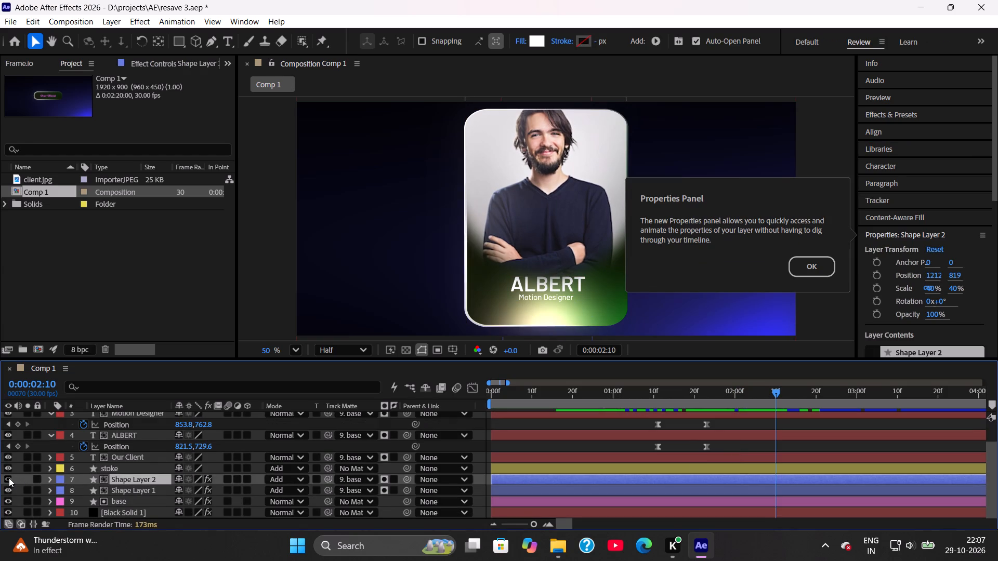
left_click(9, 478)
left_click(9, 478)
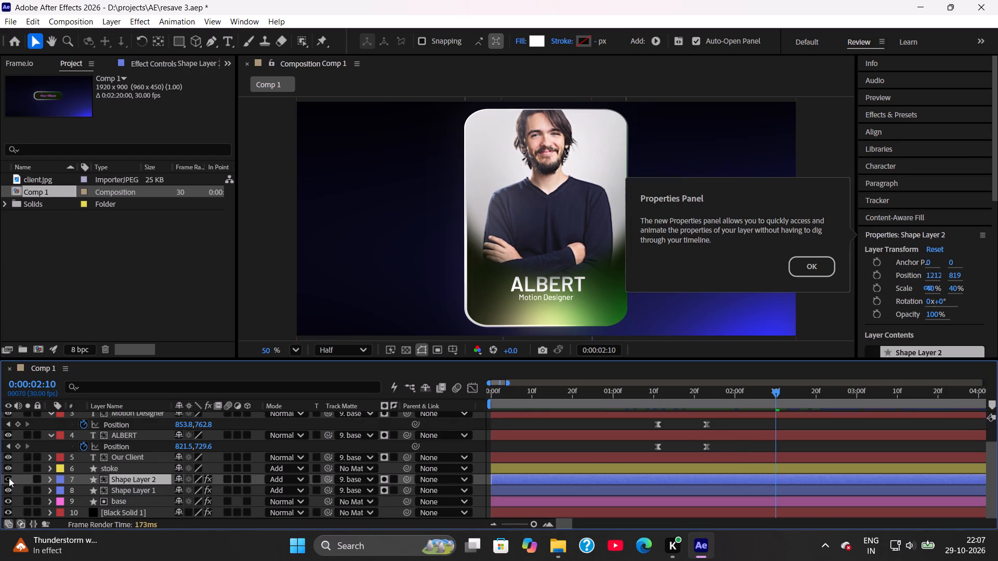
left_click(9, 478)
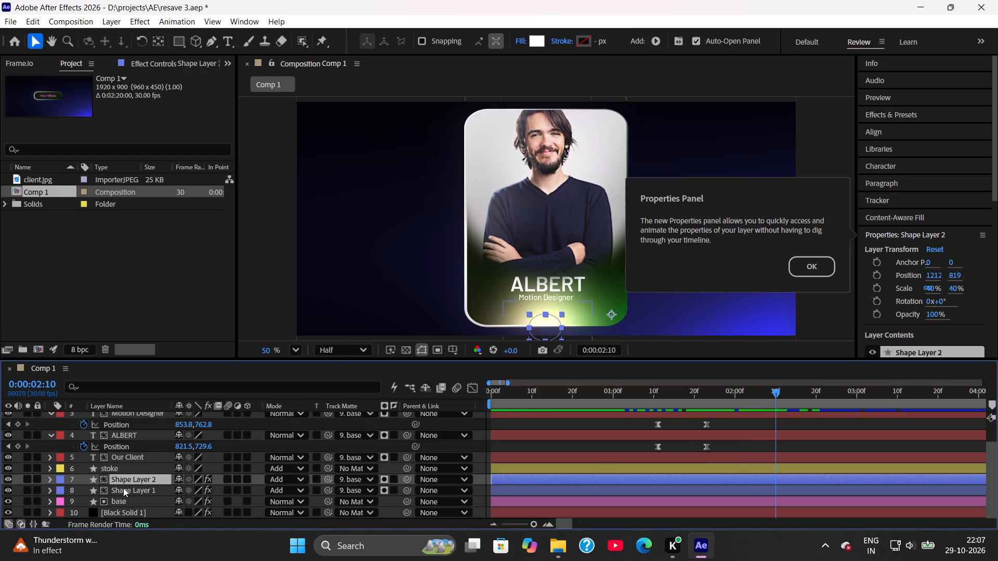
Lower Shape Layer 2's glow to a Y position of 849, compare it hidden and shown, and save the project.
key("p")
left_click_drag(204, 492, 204, 492)
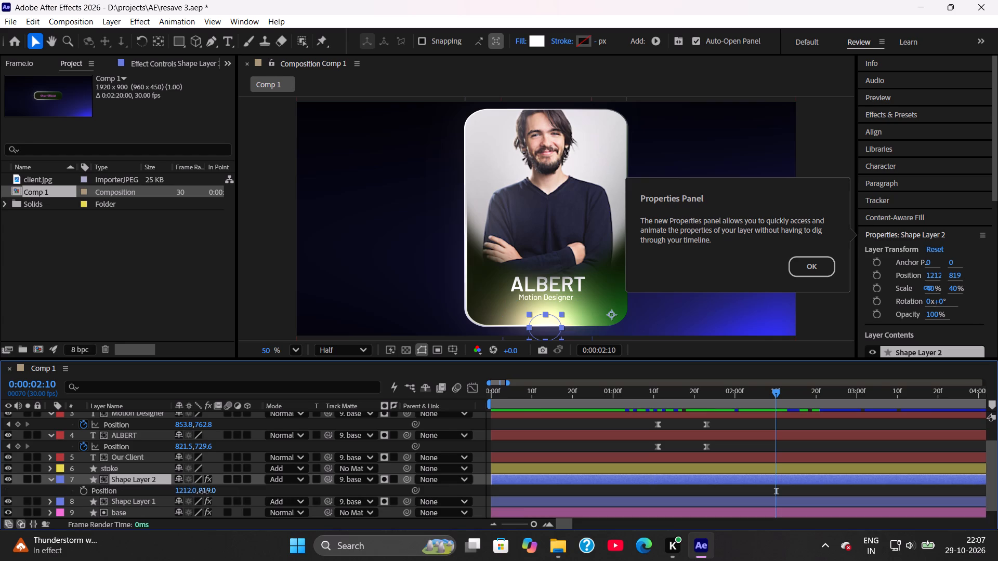
left_click_drag(204, 492, 255, 491)
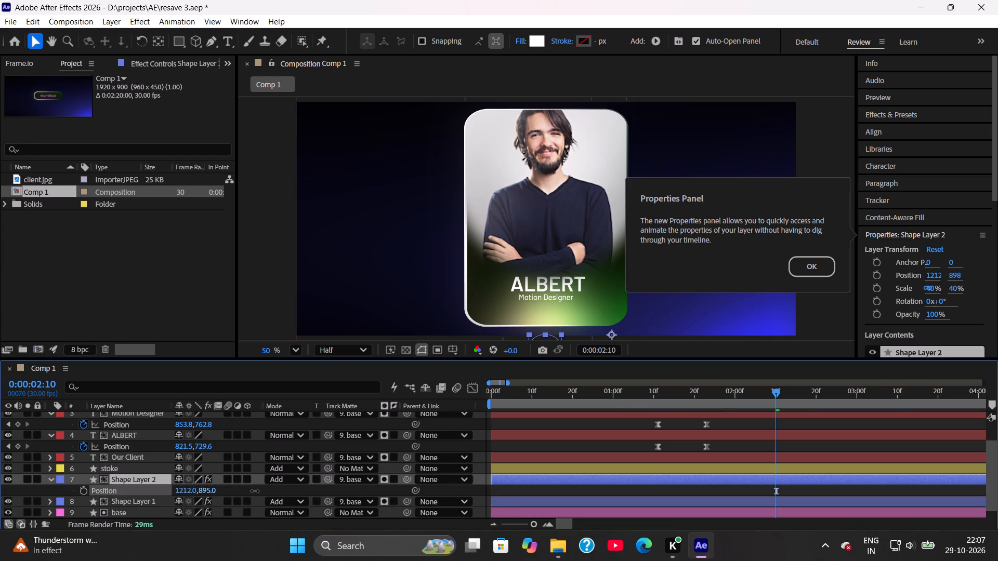
left_click_drag(255, 491, 222, 492)
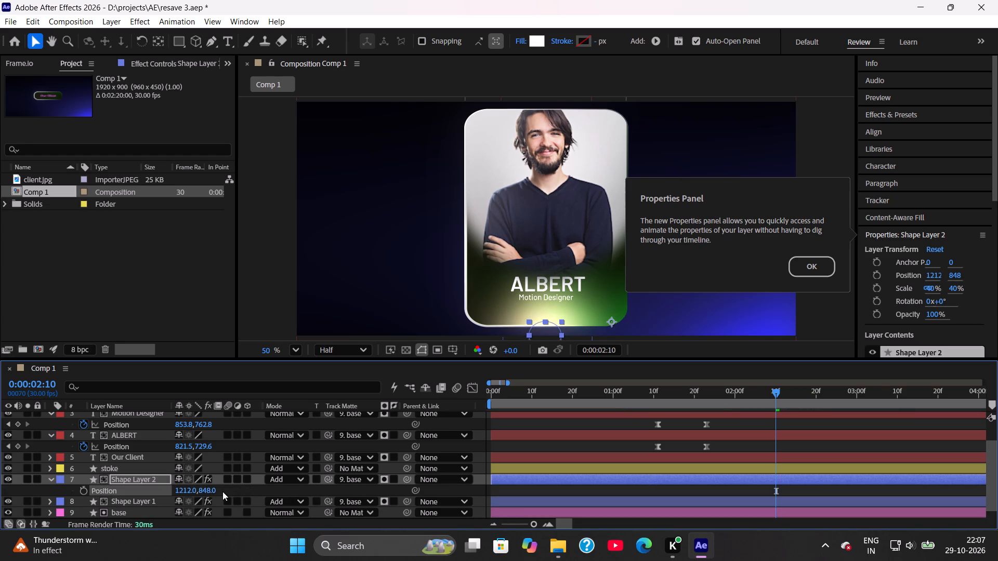
left_click_drag(209, 493, 214, 492)
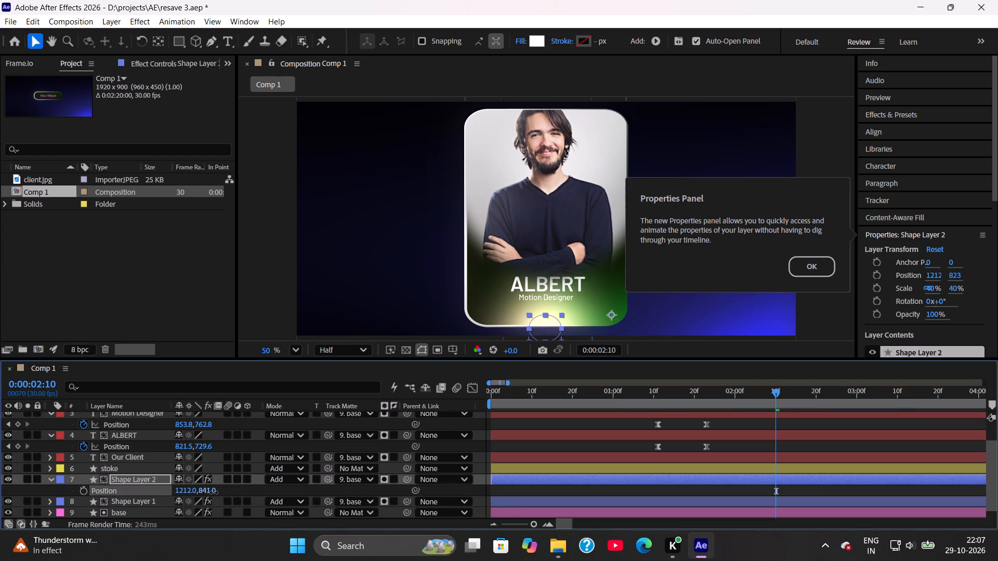
left_click_drag(214, 492, 224, 485)
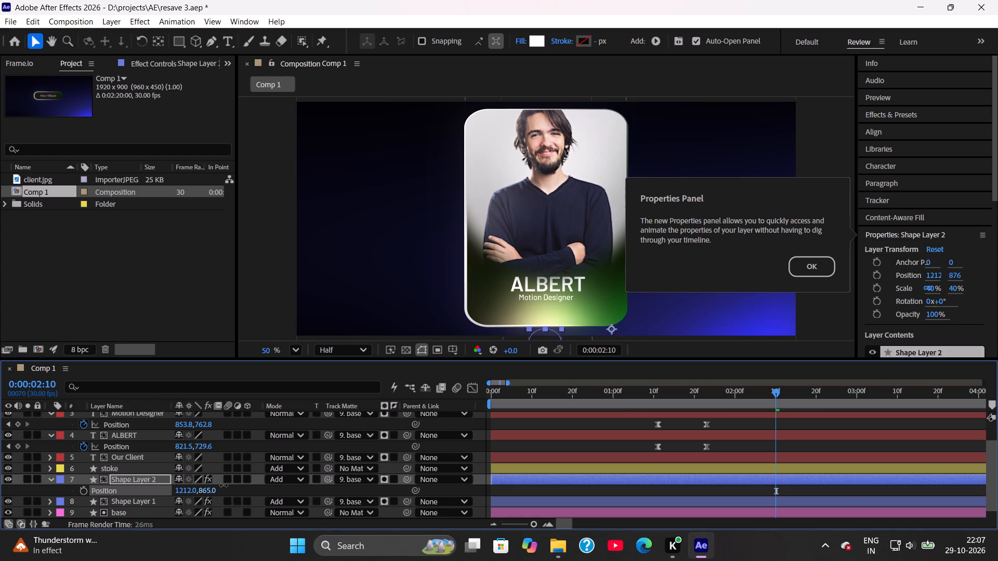
left_click_drag(224, 485, 248, 484)
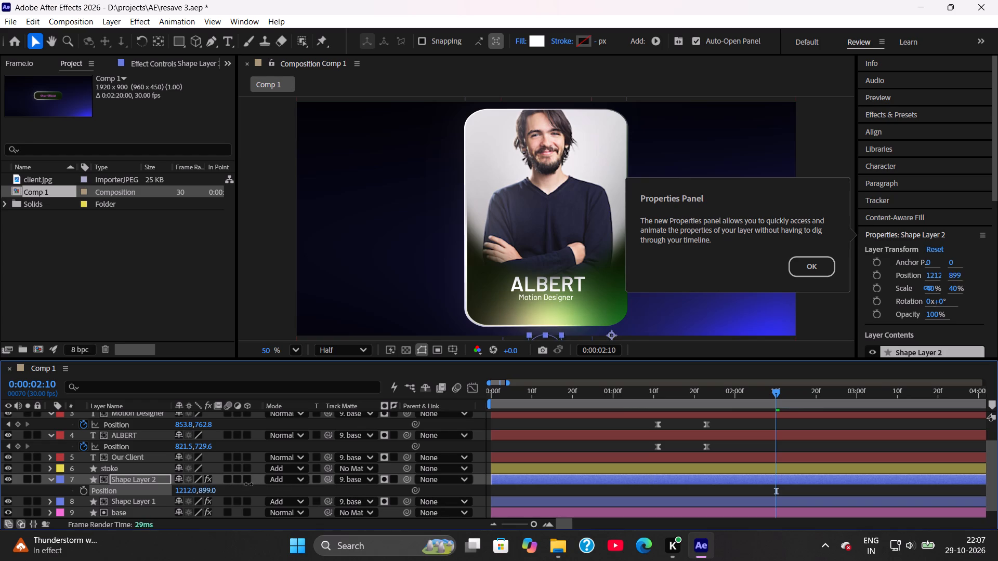
left_click_drag(248, 484, 218, 485)
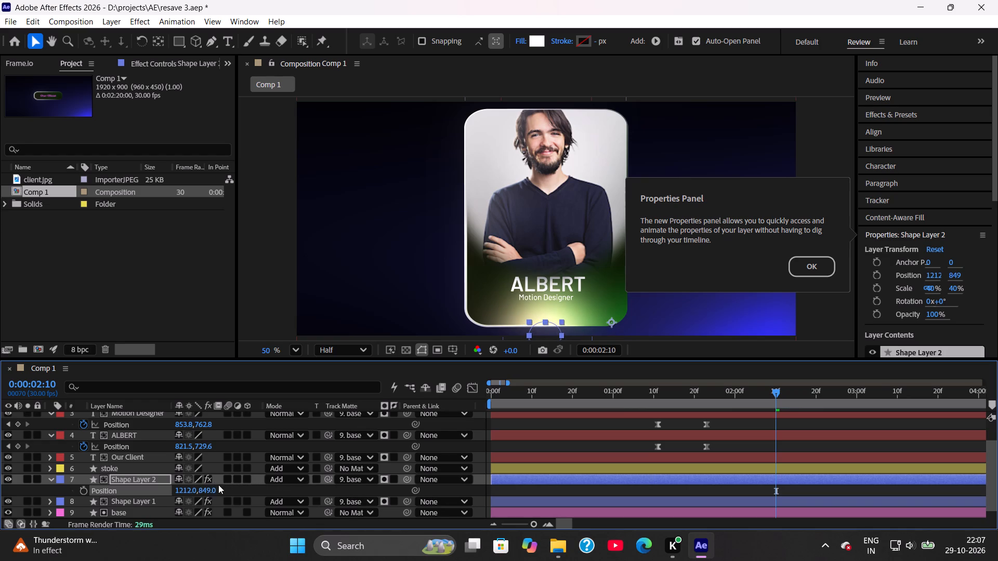
left_click(5, 480)
left_click(5, 480)
key("ctrl+s")
left_click(805, 269)
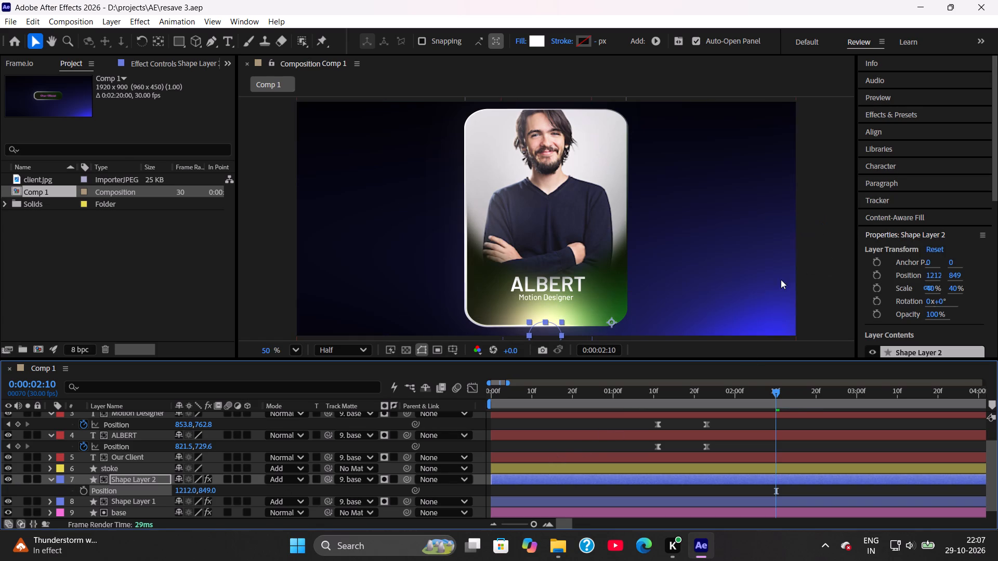
Examine the effect settings applied to Shape Layer 1 and save the project.
scroll(733, 443, "down", 1)
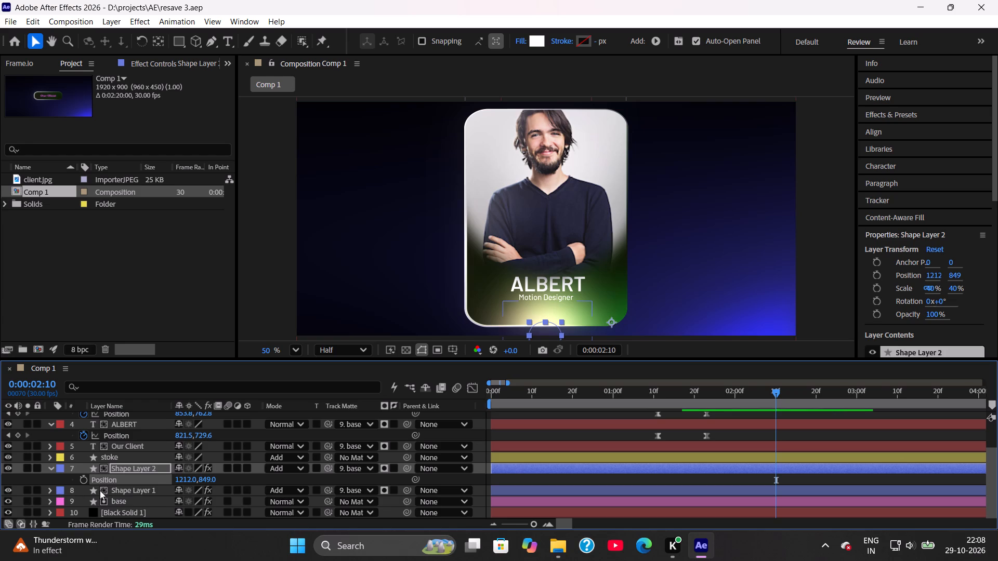
left_click(125, 491)
left_click(169, 64)
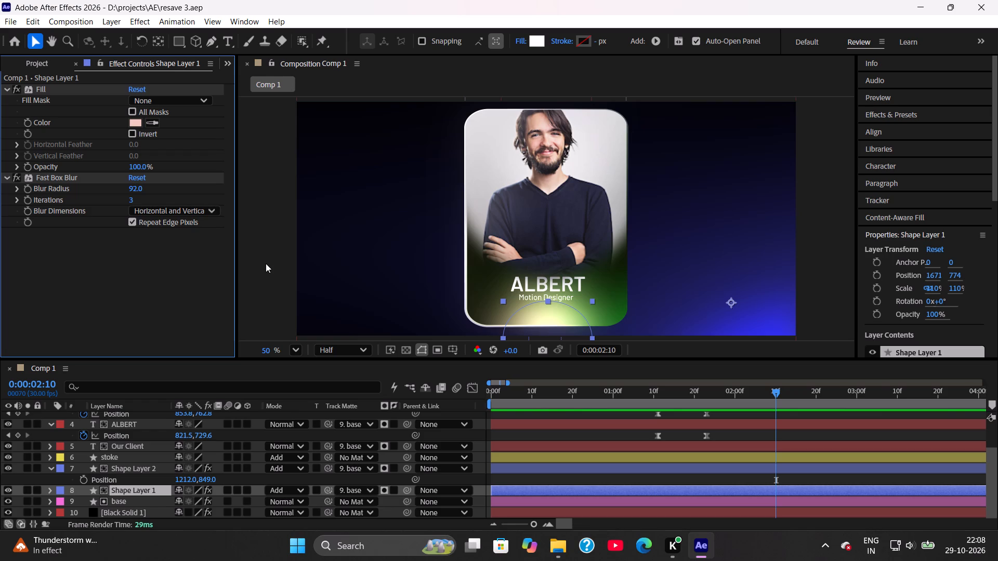
key("ctrl+s")
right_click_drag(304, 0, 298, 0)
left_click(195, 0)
Duplicate Shape Layer 2 and save the project.
left_click(143, 470)
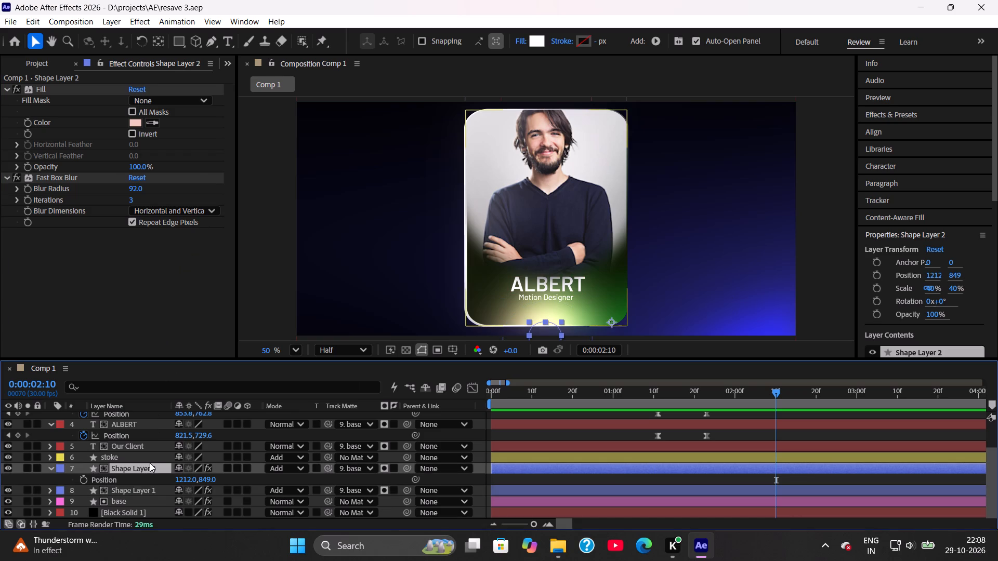
key("ctrl+d")
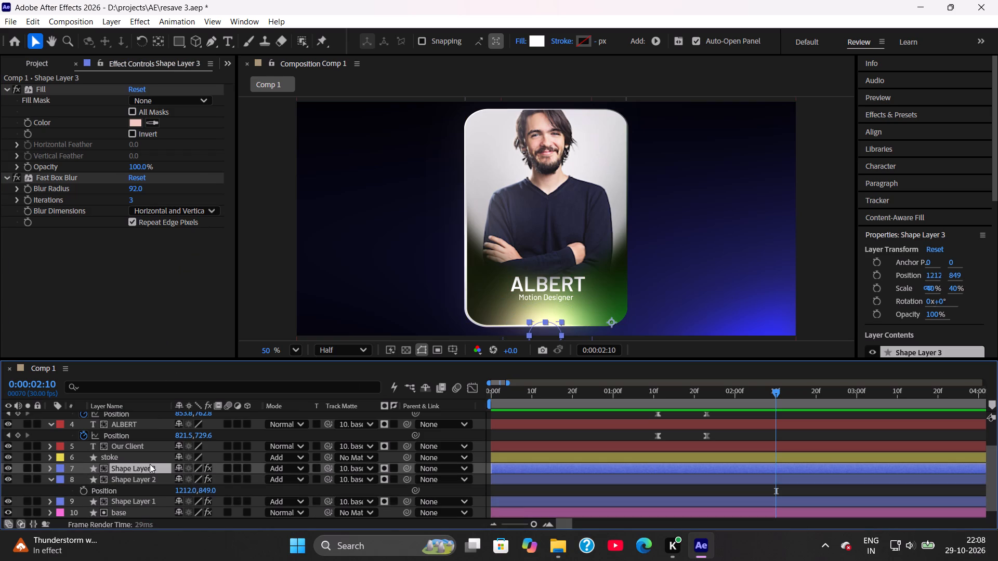
key("ctrl+s")
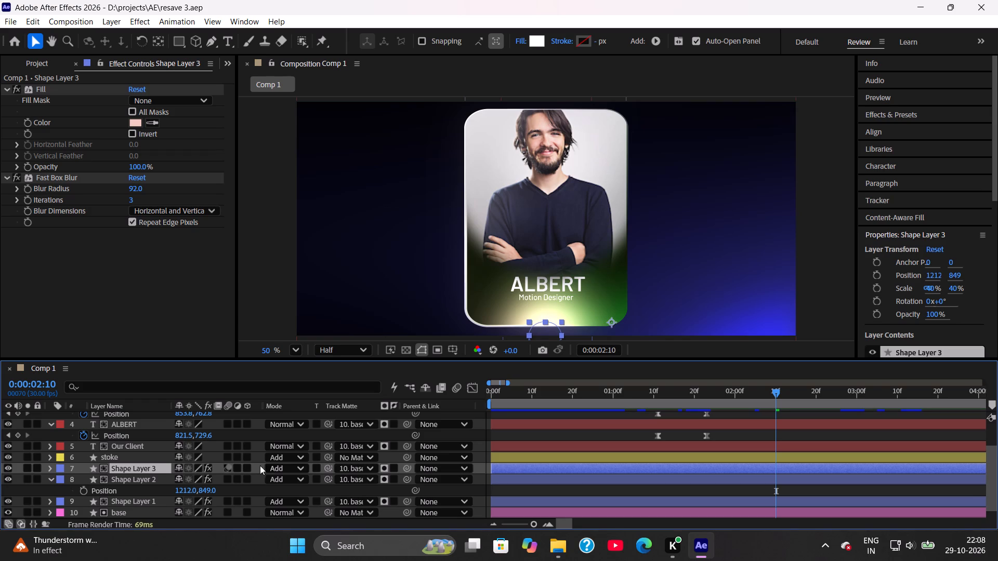
Set the duplicated shape layer's track matte to No Matte and save the project.
left_click(371, 464)
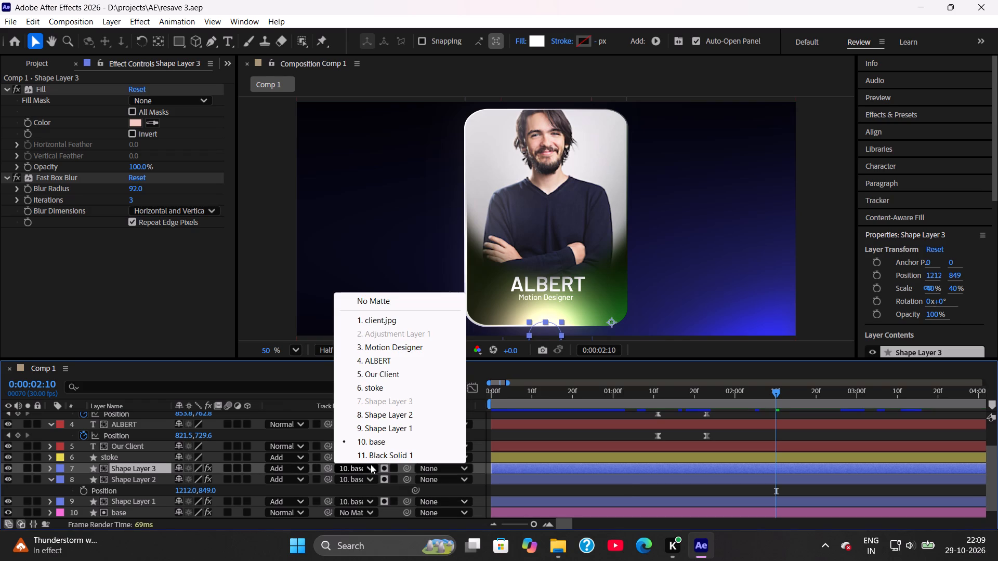
left_click(381, 300)
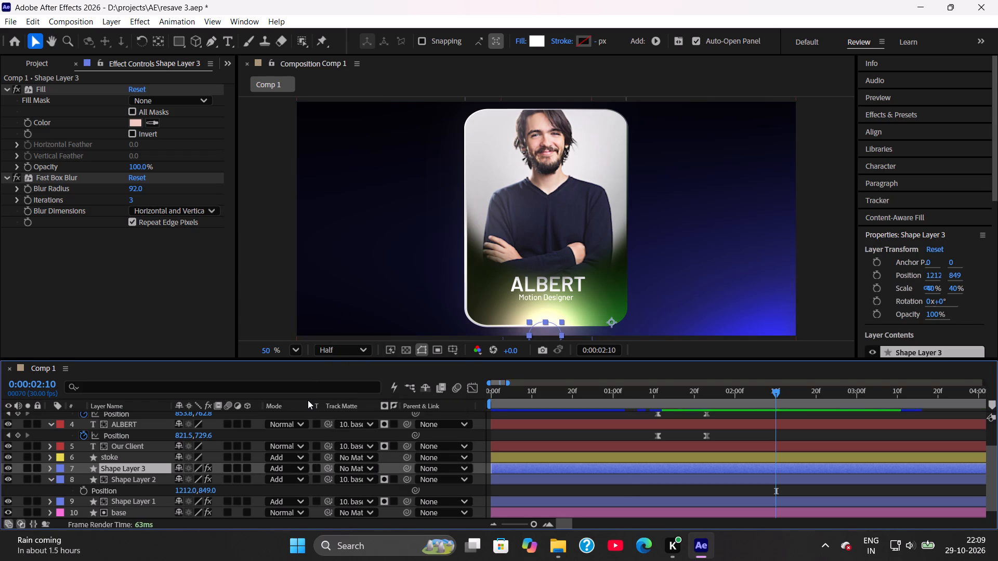
key("ctrl+s")
Move the duplicated glow ellipse straight up to the middle of the card, at a Y position of about 381.
left_click(153, 469)
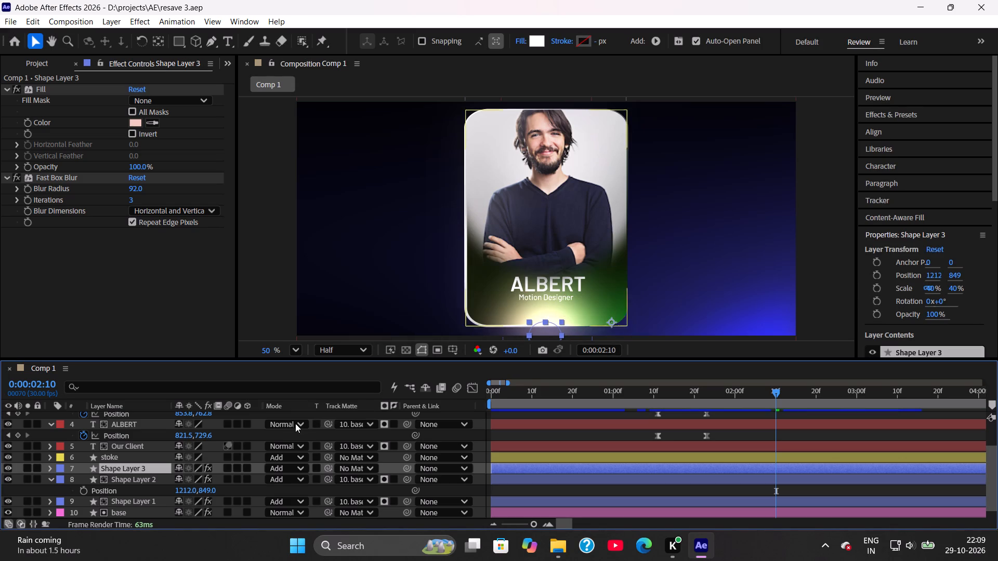
left_click_drag(545, 335, 545, 260)
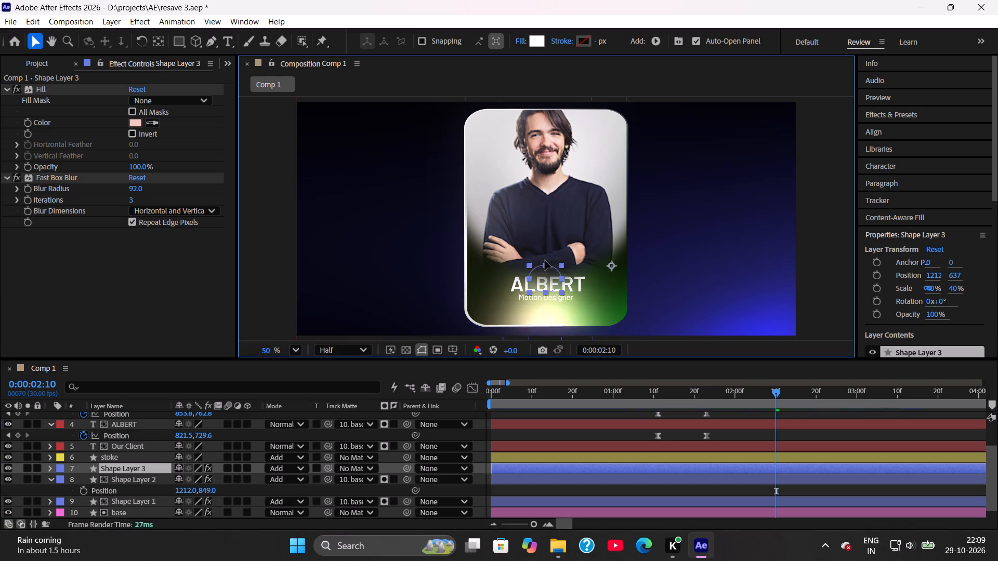
left_click_drag(545, 260, 545, 213)
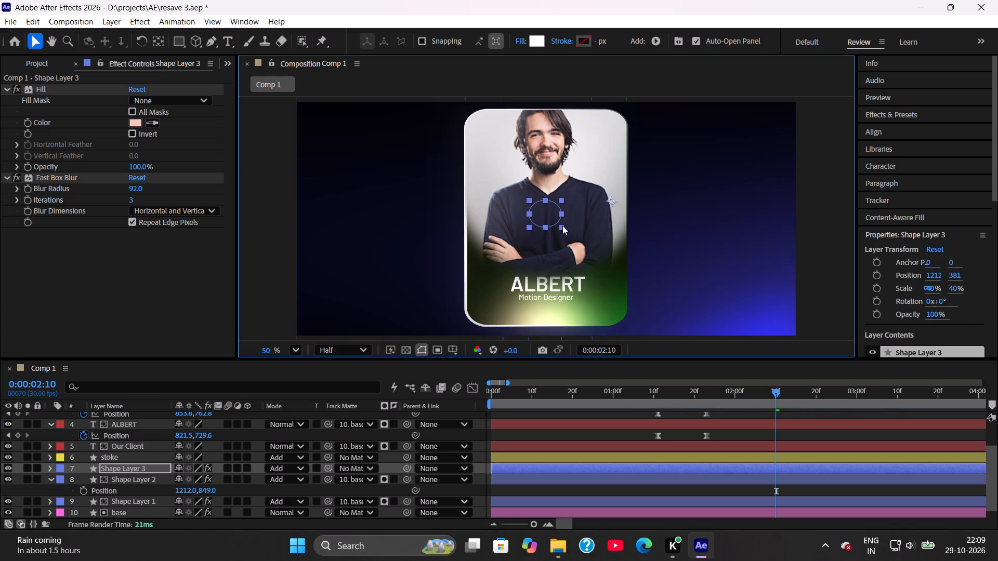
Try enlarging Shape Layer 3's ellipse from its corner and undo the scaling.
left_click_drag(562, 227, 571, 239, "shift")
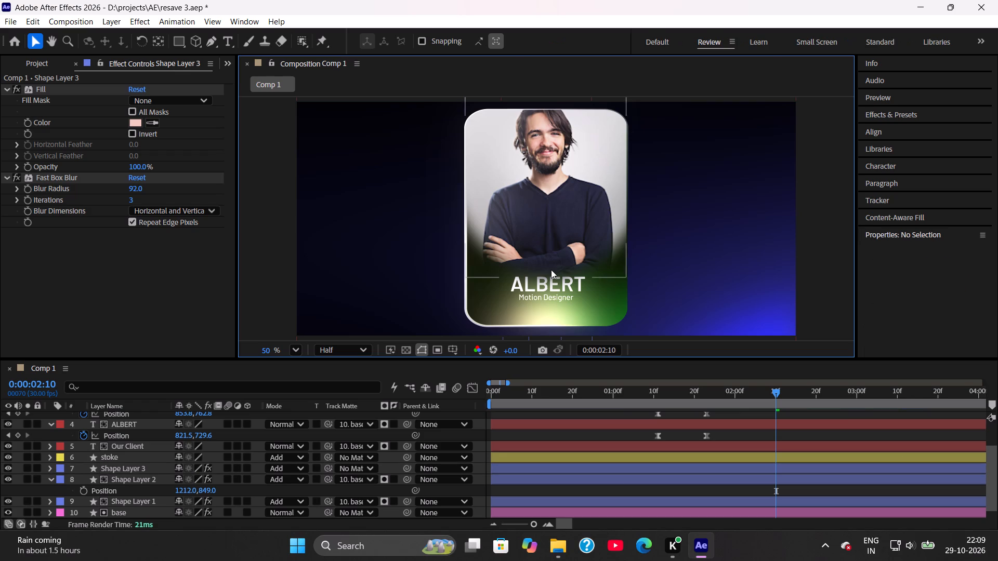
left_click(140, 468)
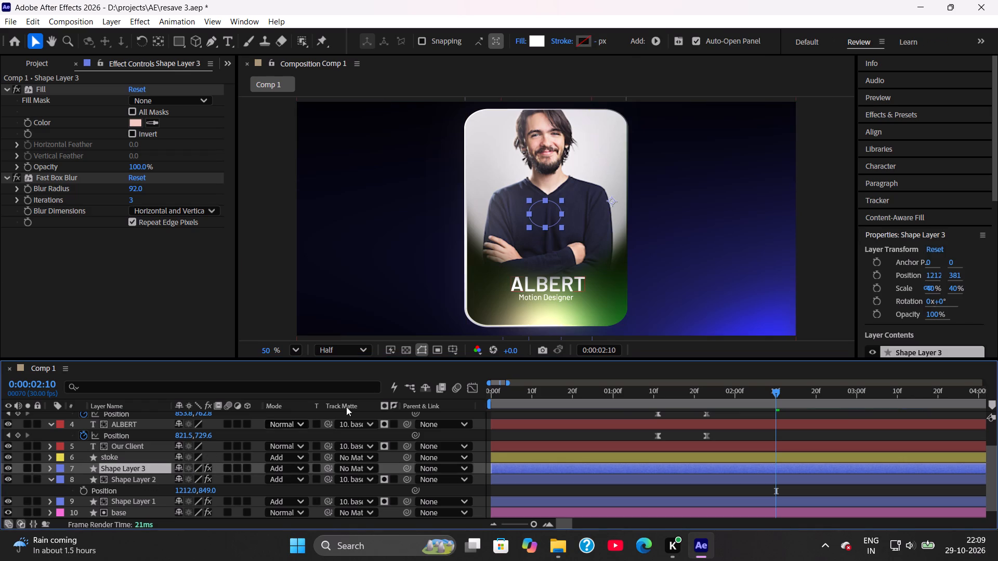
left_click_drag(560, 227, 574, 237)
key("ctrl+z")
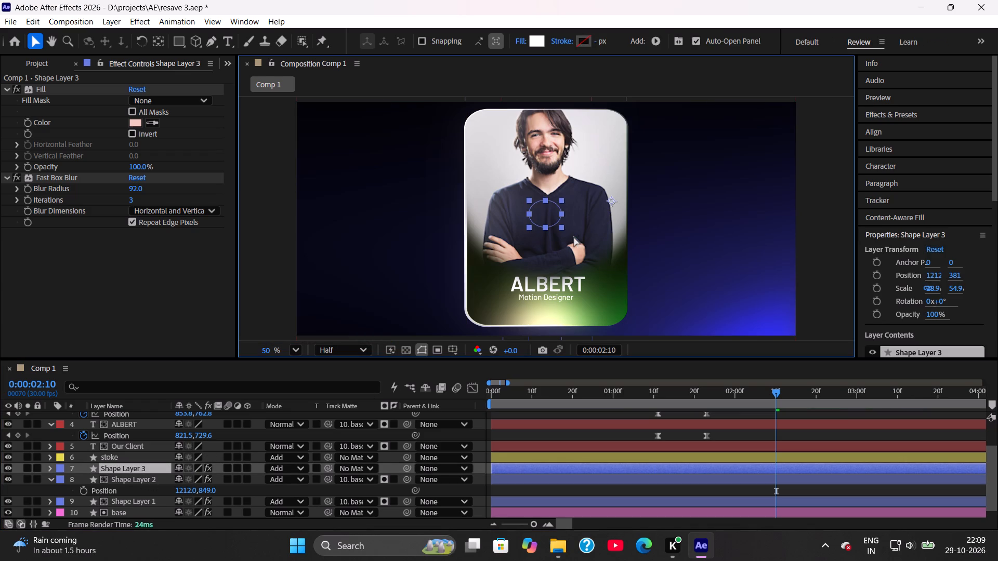
Enlarge Shape Layer 3's glow ellipse to about 94% by 91% scale and move it over the middle of the card.
left_click_drag(562, 228, 577, 233, "ctrl")
left_click_drag(577, 233, 580, 239, "ctrl")
left_click_drag(562, 227, 608, 276)
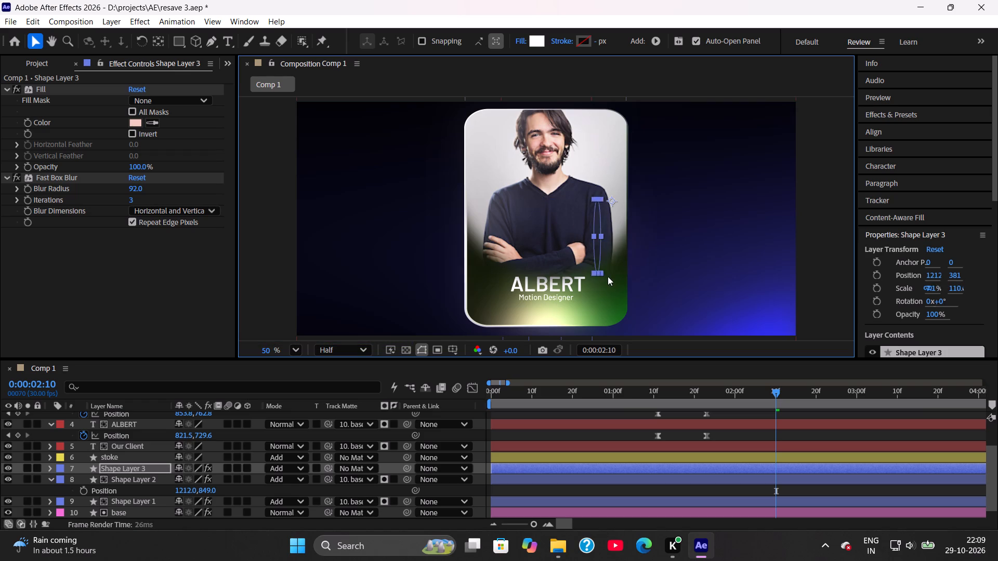
left_click_drag(608, 276, 731, 261)
left_click_drag(756, 238, 671, 236)
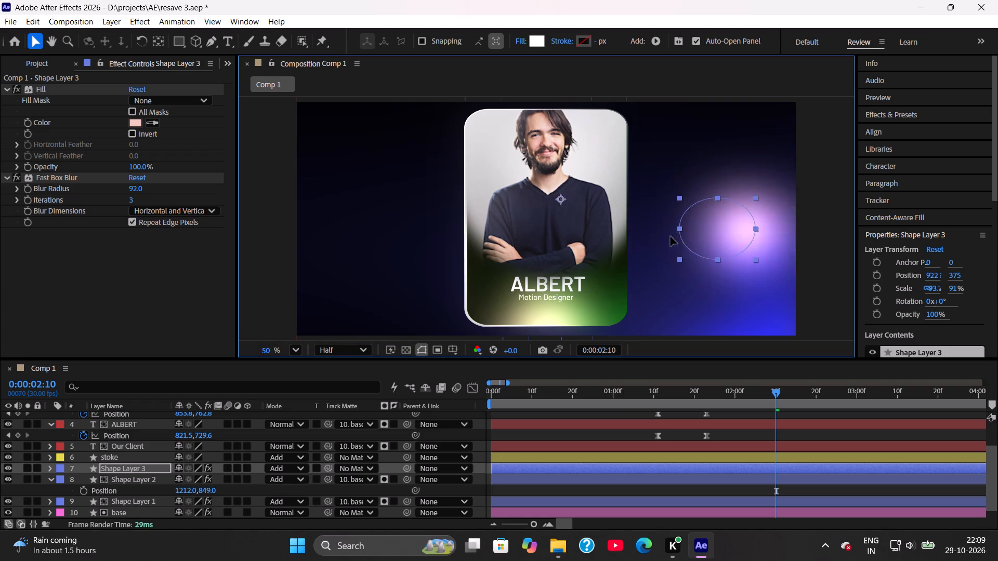
left_click_drag(671, 236, 518, 223)
Enlarge the glow ellipse to about 236% by 280% scale, center it behind the card so it glows on both sides, and save the project.
left_click_drag(568, 244, 579, 253)
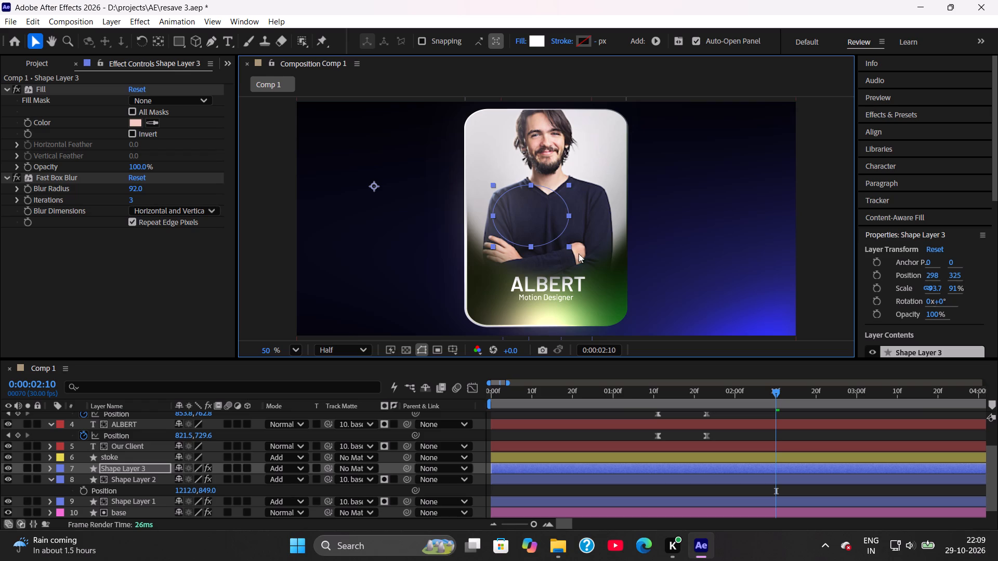
left_click_drag(579, 253, 698, 336)
left_click_drag(625, 268, 537, 225)
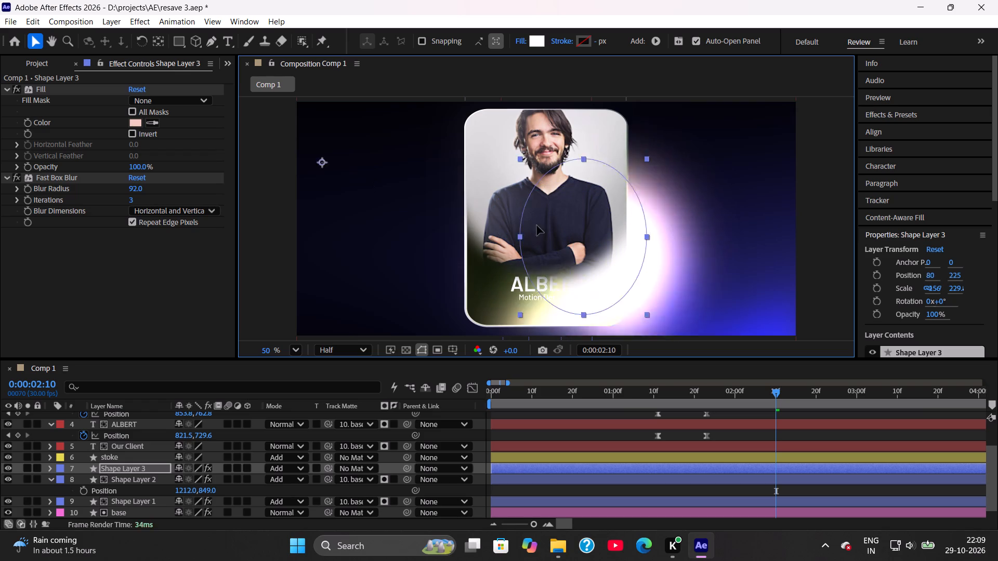
left_click_drag(537, 225, 507, 217)
left_click_drag(583, 286, 730, 320)
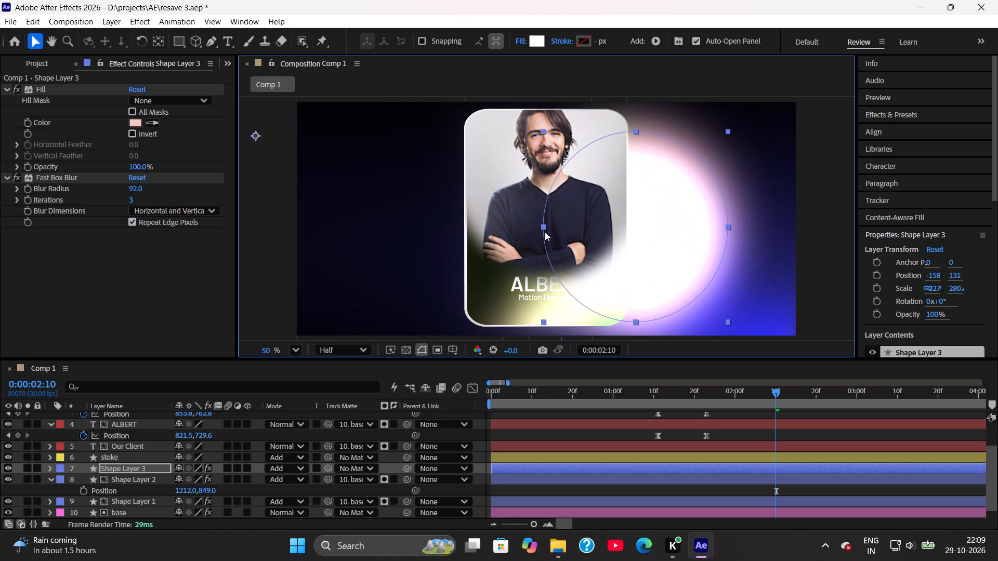
left_click_drag(542, 227, 516, 227)
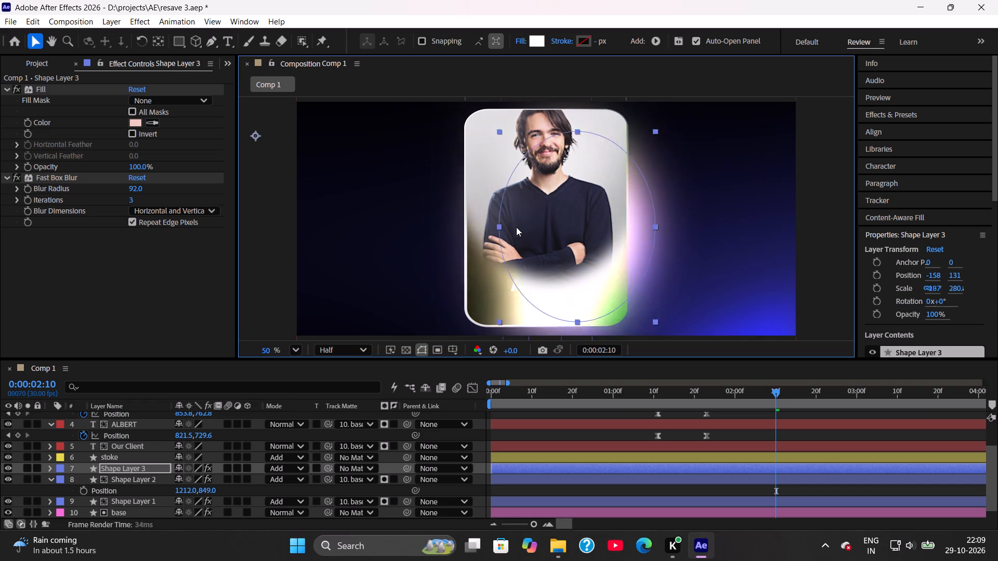
left_click_drag(516, 227, 553, 227)
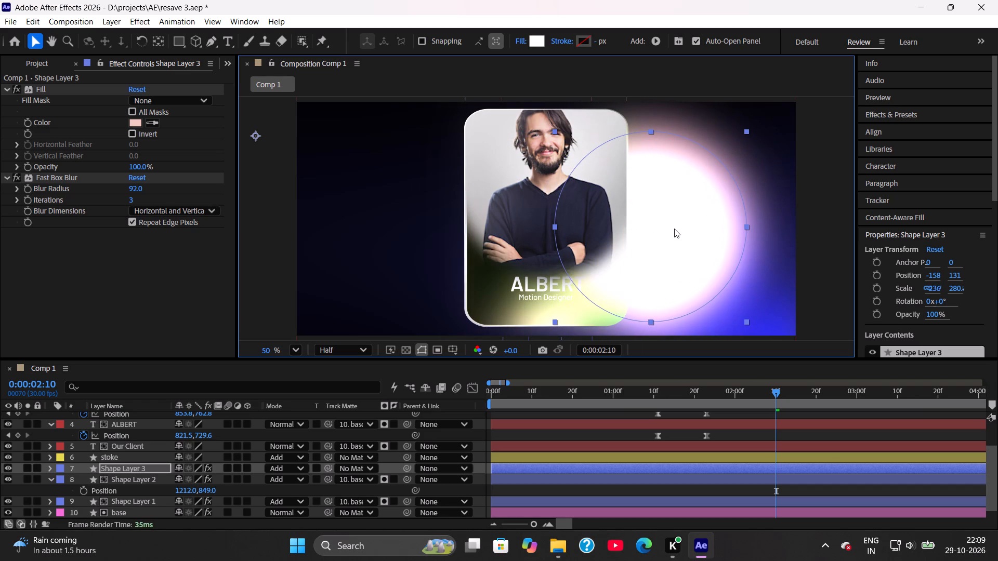
left_click_drag(674, 229, 574, 219)
key("ctrl+s")
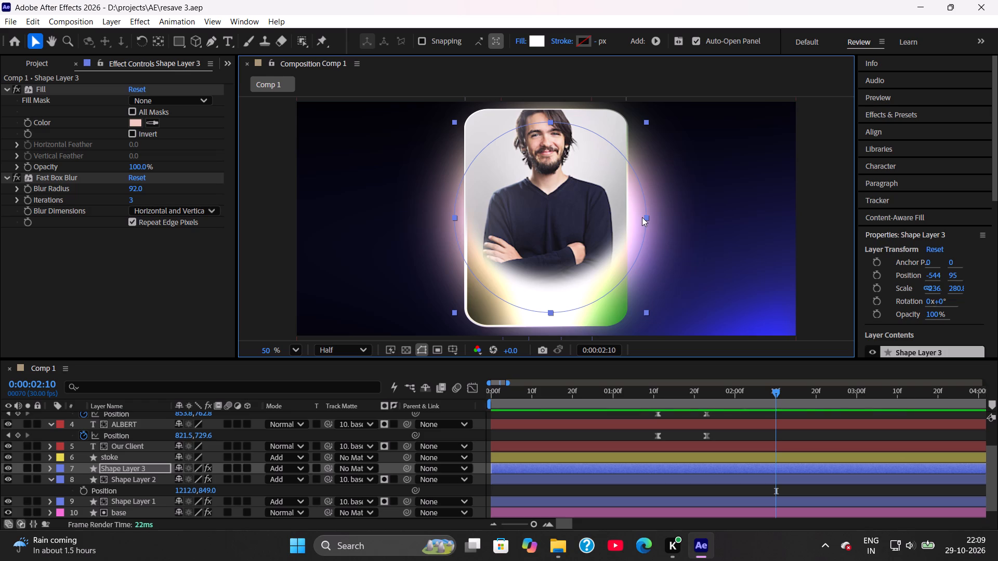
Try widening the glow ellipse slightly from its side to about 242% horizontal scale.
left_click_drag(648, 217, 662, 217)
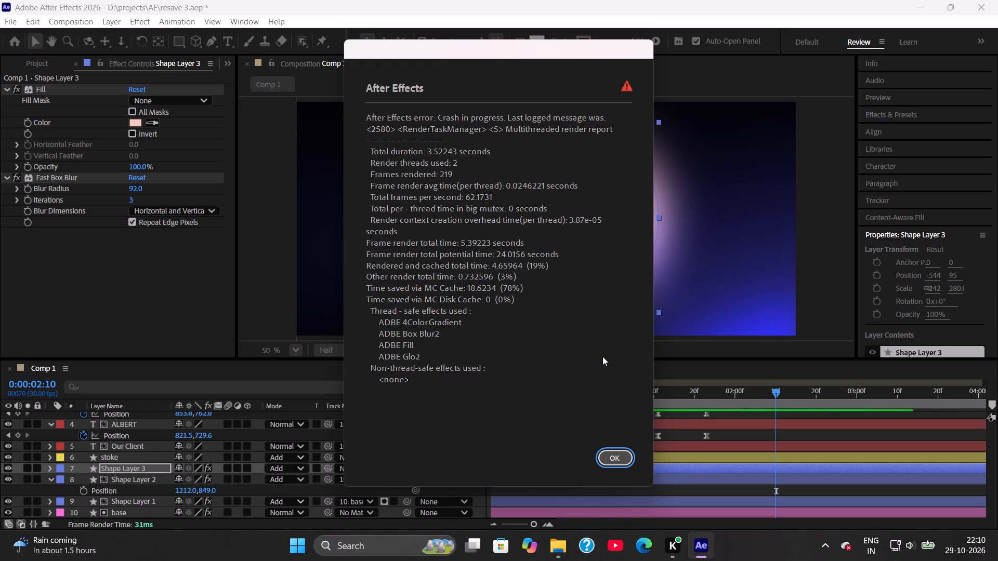
Dismiss the crash messages without saving a project copy and close After Effects.
left_click(608, 451)
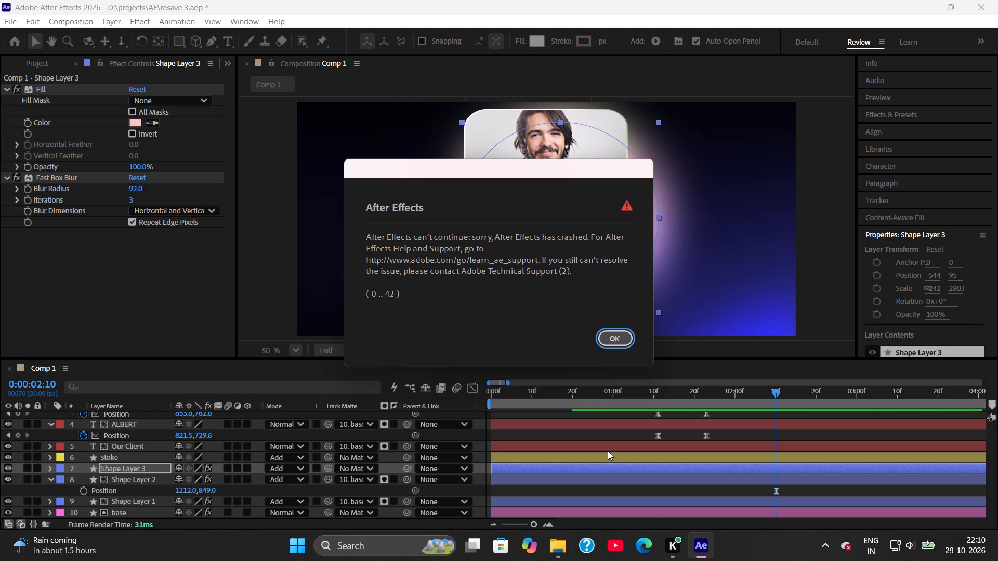
left_click(621, 342)
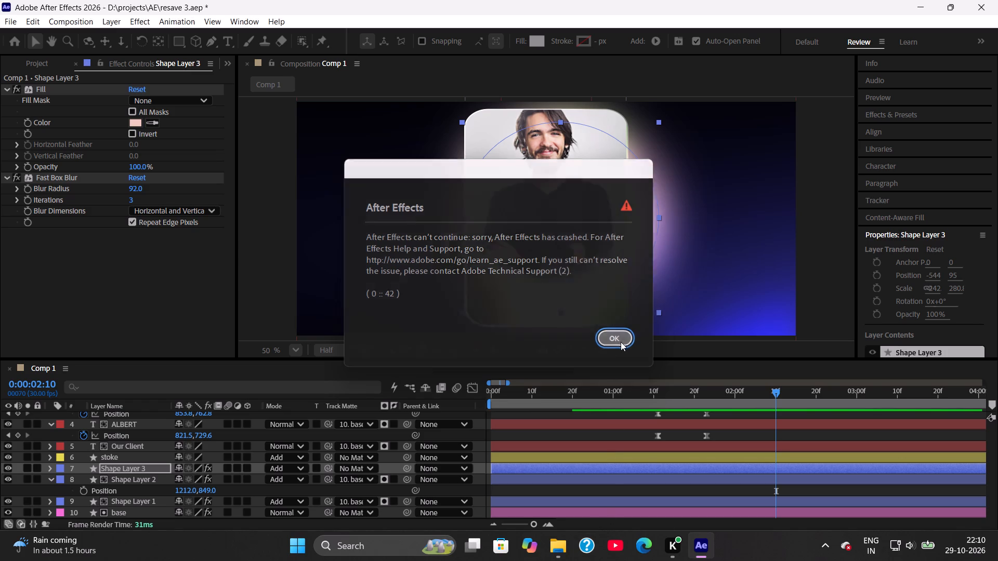
left_click(619, 311)
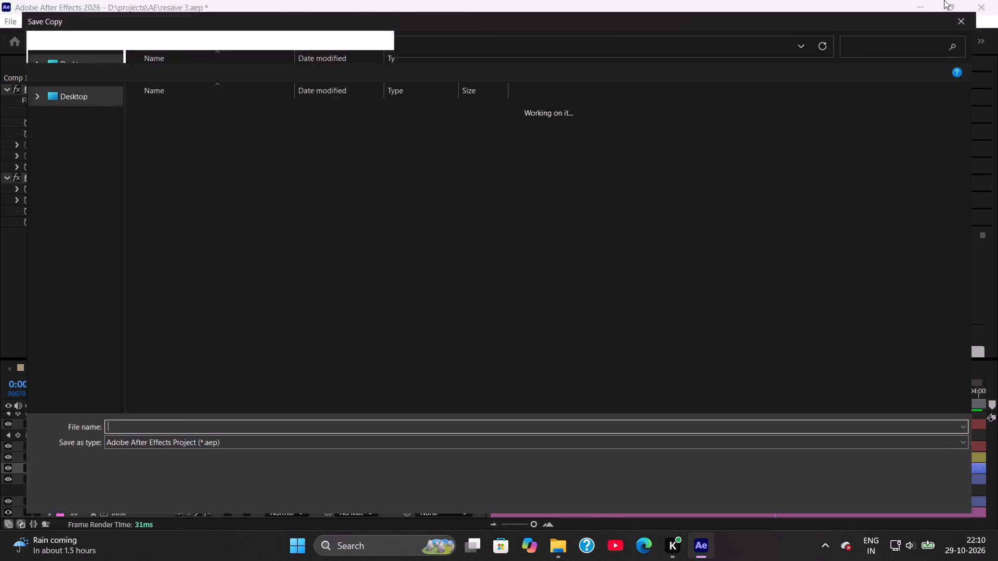
left_click(984, 3)
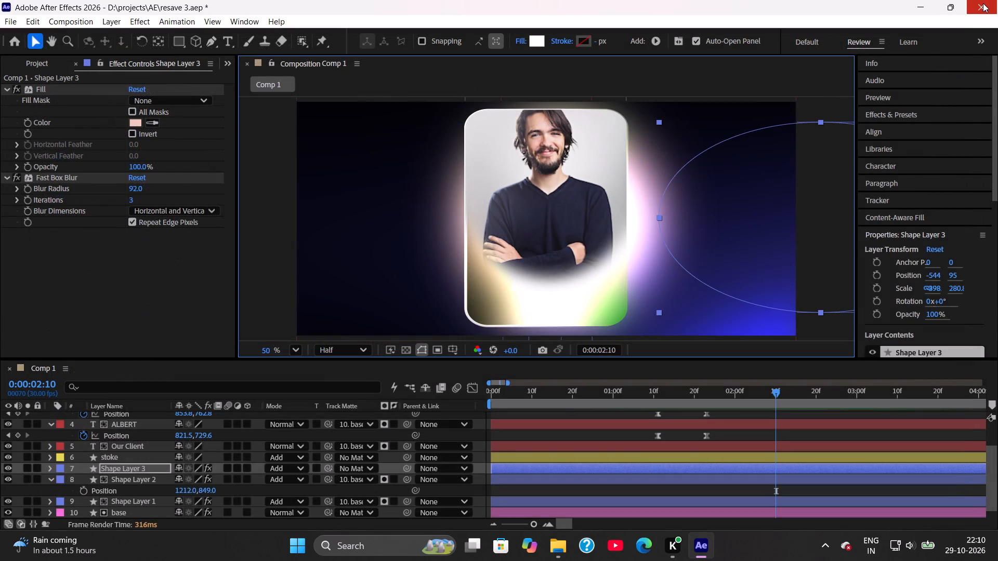
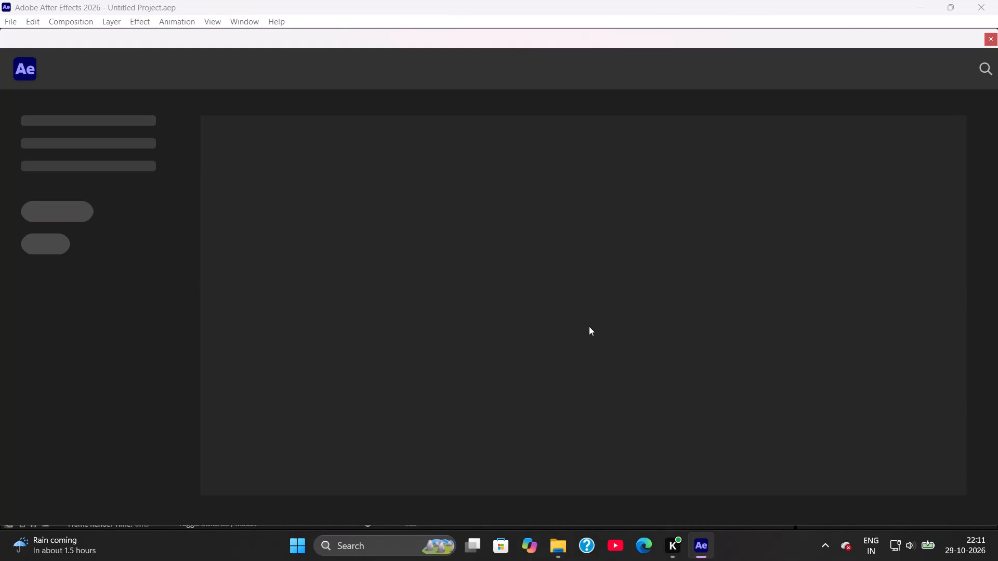
Reopen the resave 3.aep project.
left_click(270, 257)
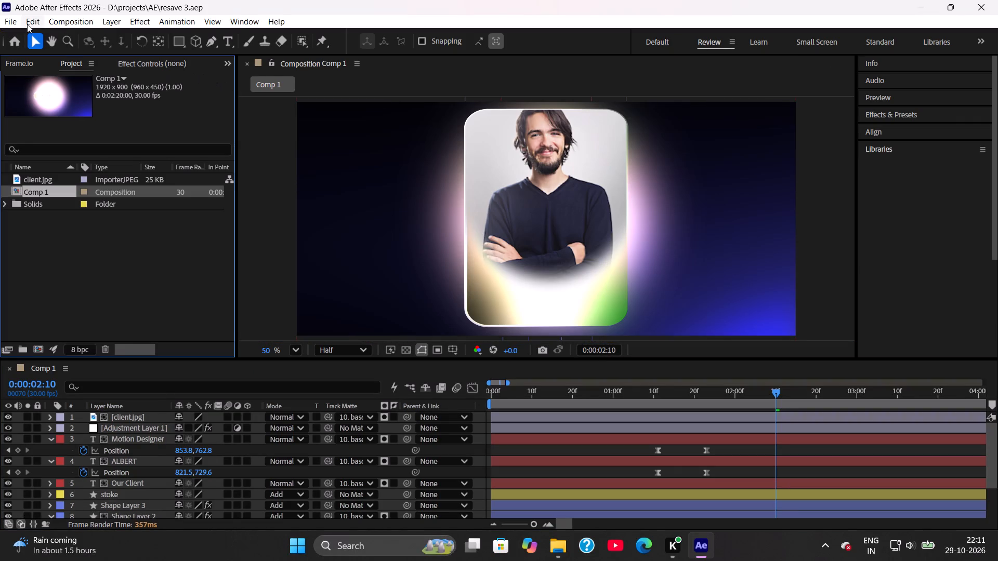
Disable Multi-Frame Rendering in the Memory & CPU preferences.
left_click(27, 24)
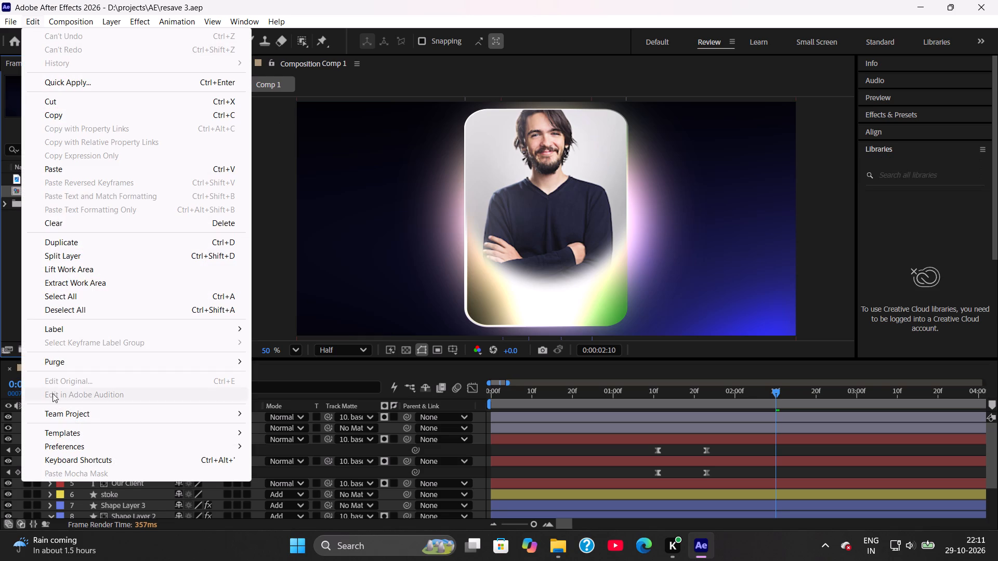
left_click(72, 443)
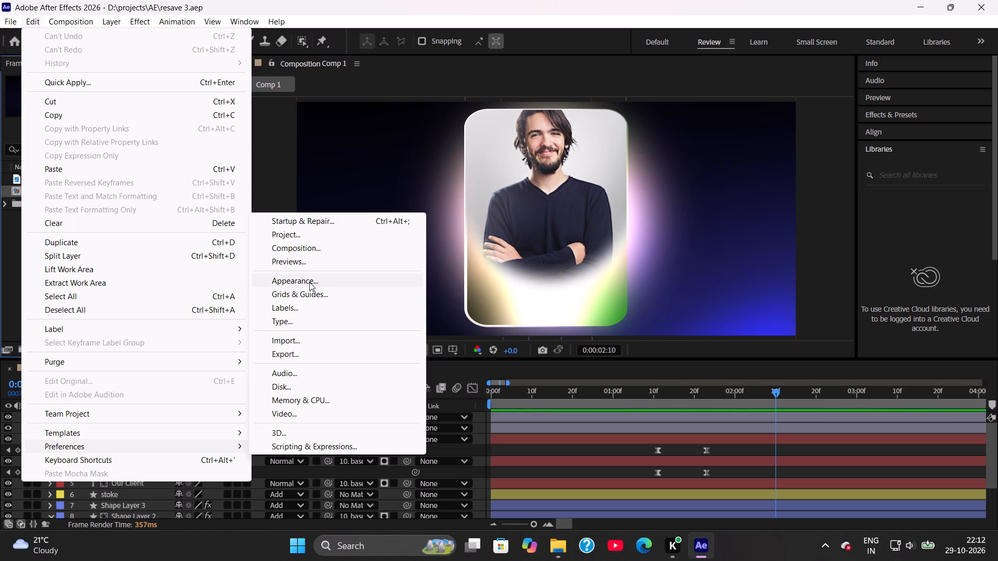
left_click(306, 398)
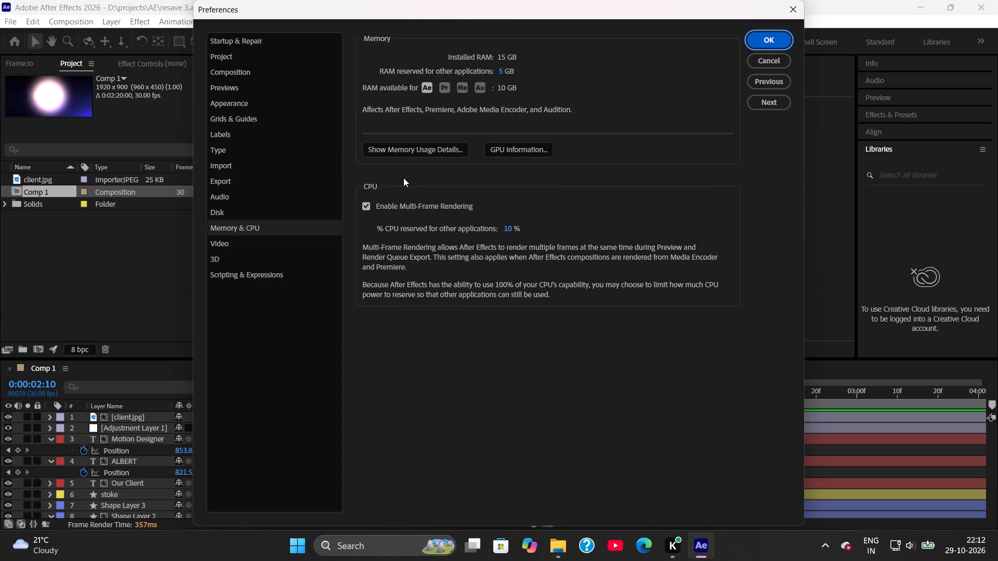
left_click(371, 207)
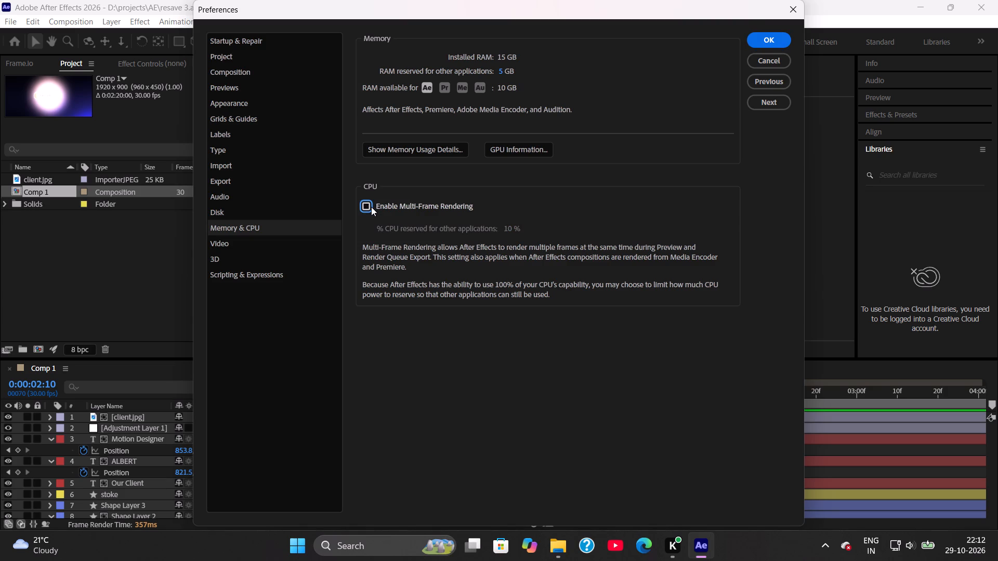
left_click(779, 39)
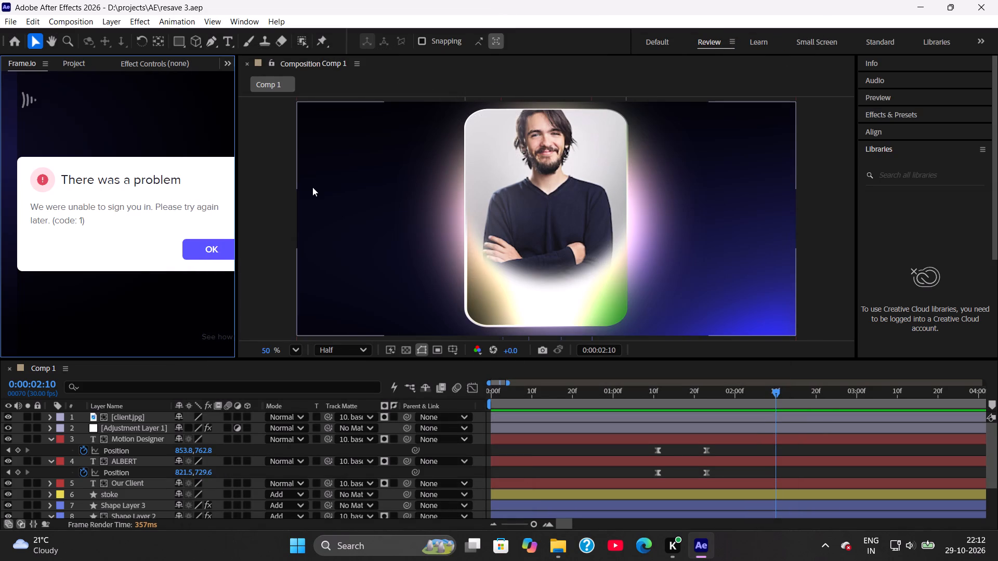
Close the Frame.io panel so the Project panel is shown again.
left_click(69, 66)
left_click(36, 66)
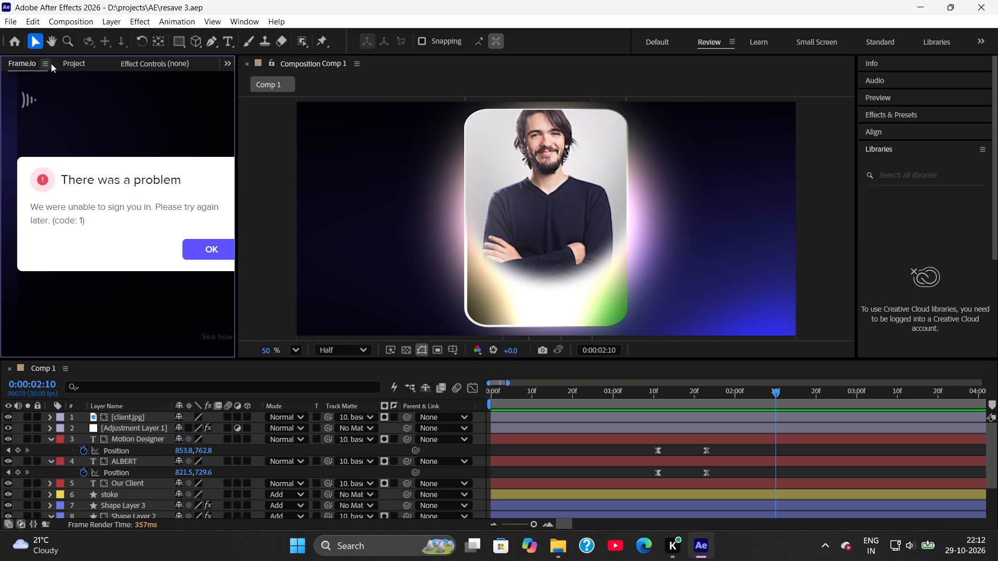
left_click(47, 63)
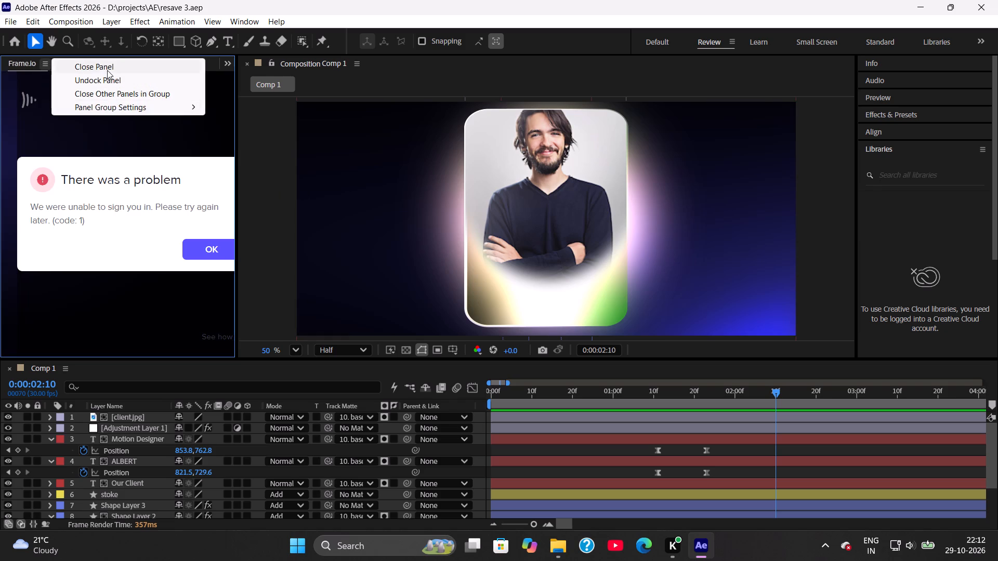
left_click(107, 70)
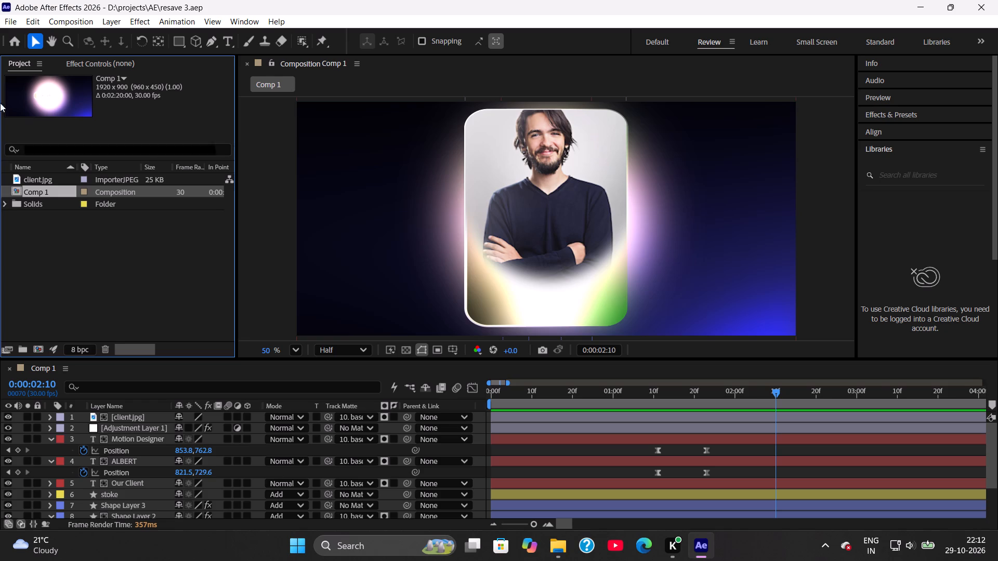
Turn off Enable Compressed Frames (Lossless) in the Disk preferences.
left_click(38, 24)
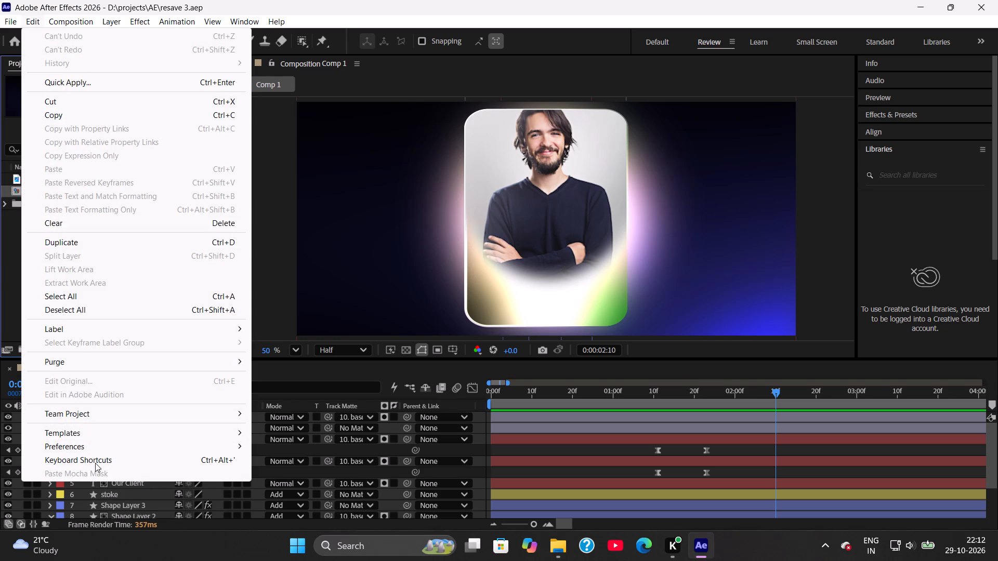
left_click(99, 445)
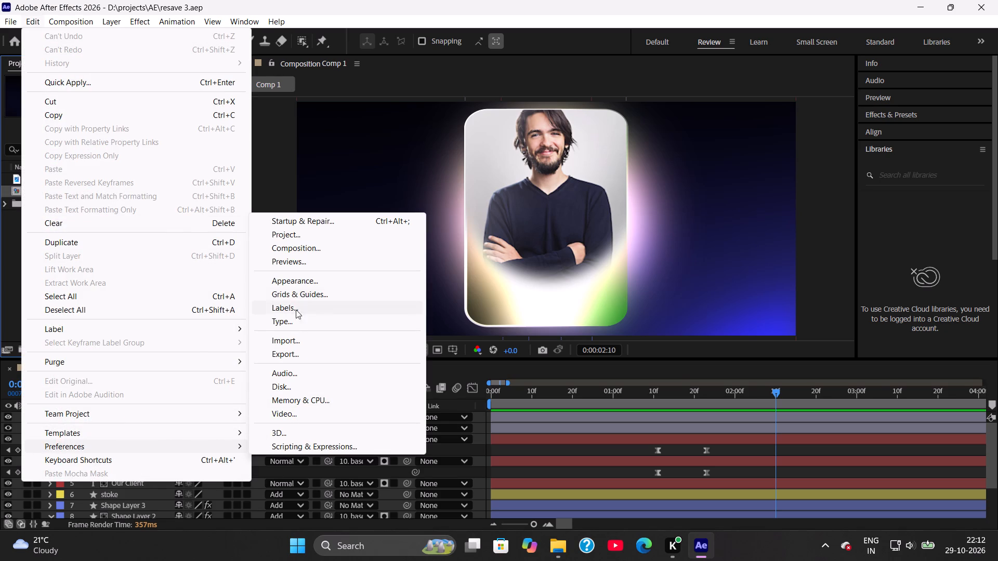
left_click(293, 385)
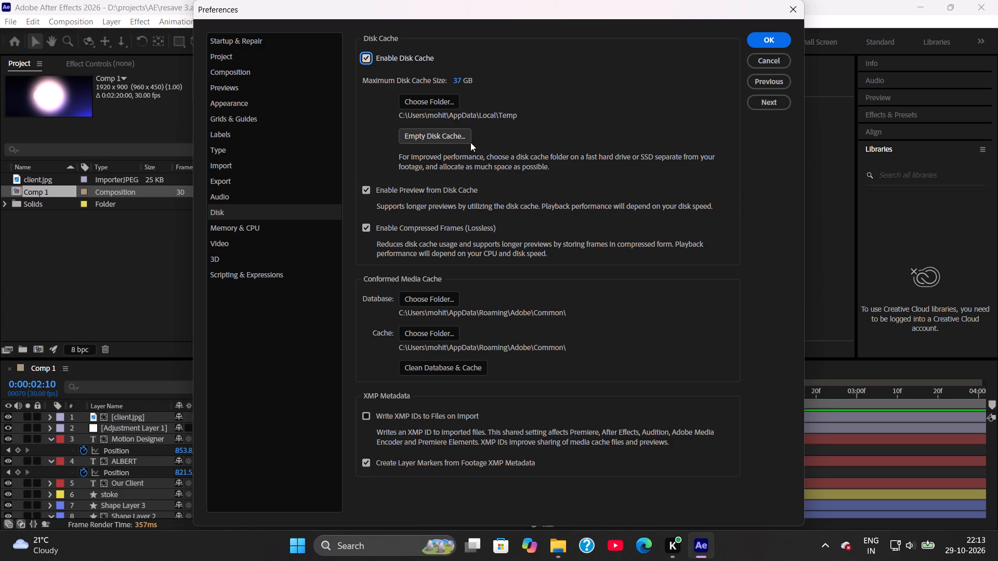
left_click(367, 228)
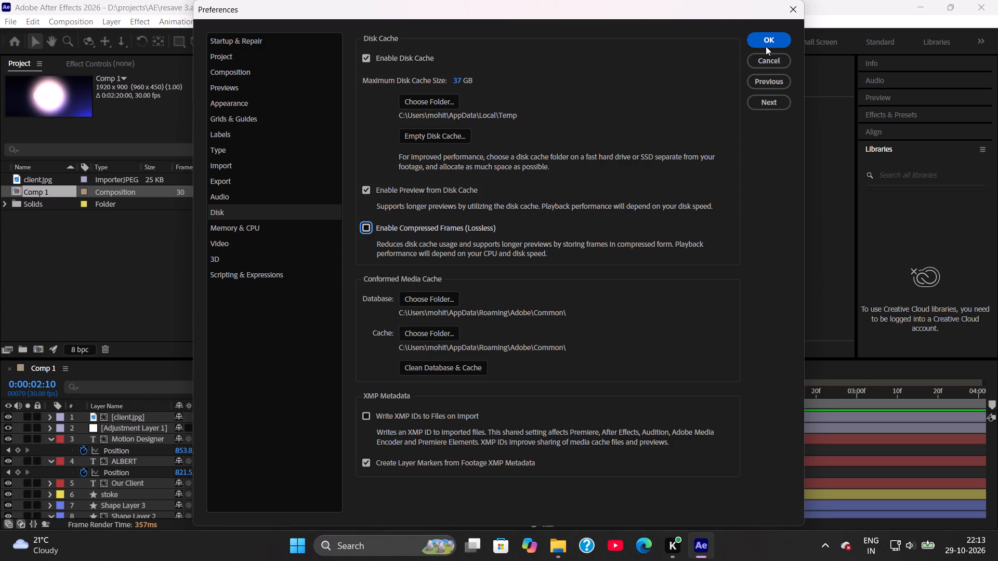
left_click(766, 46)
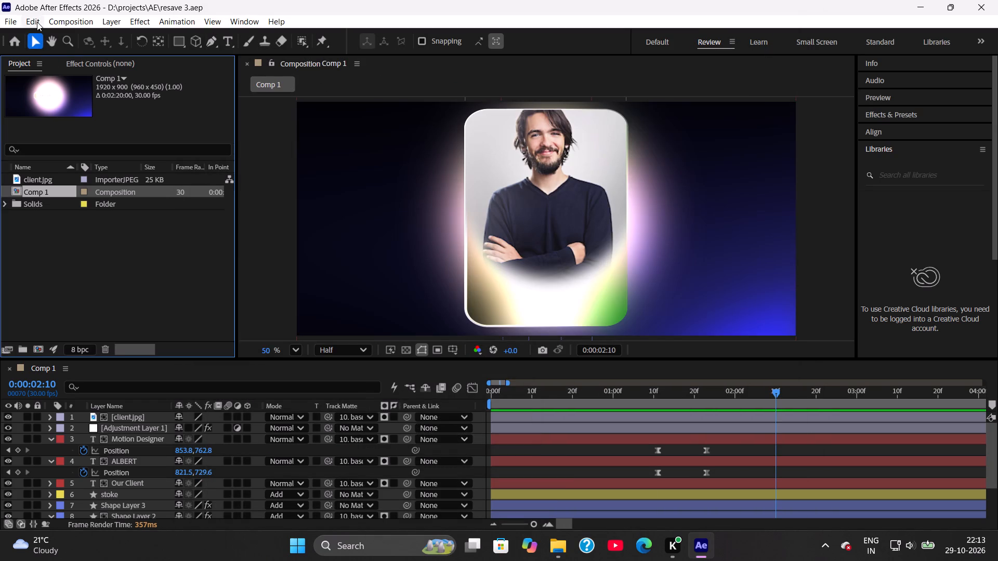
Purge all memory and disk cache, clearing the disk cache for all versions.
left_click(37, 22)
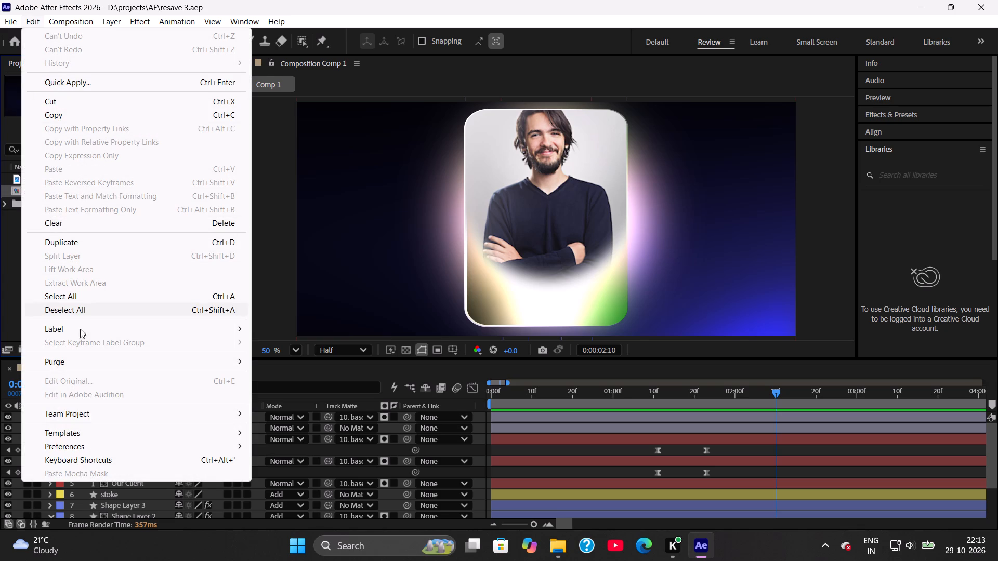
left_click(102, 367)
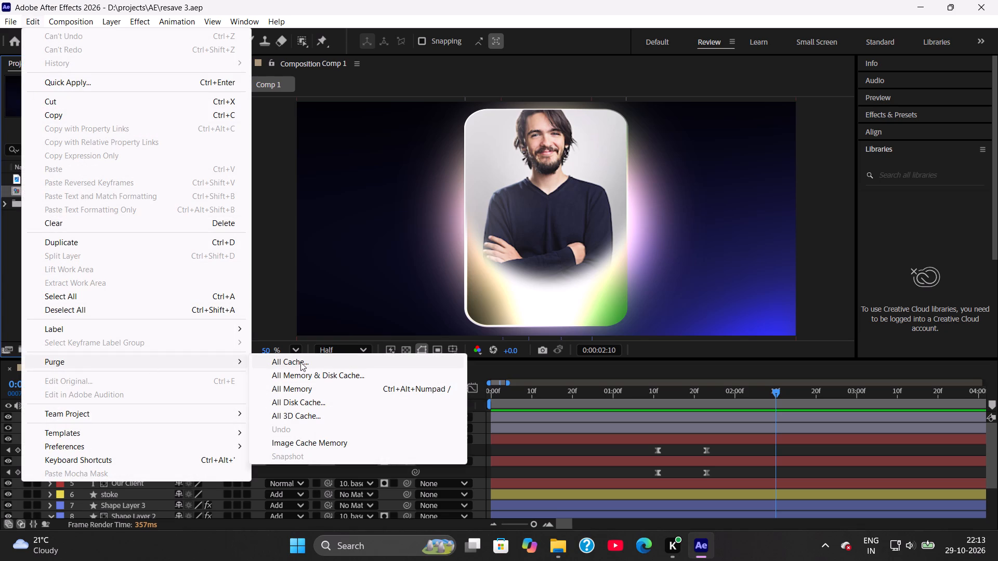
left_click(310, 373)
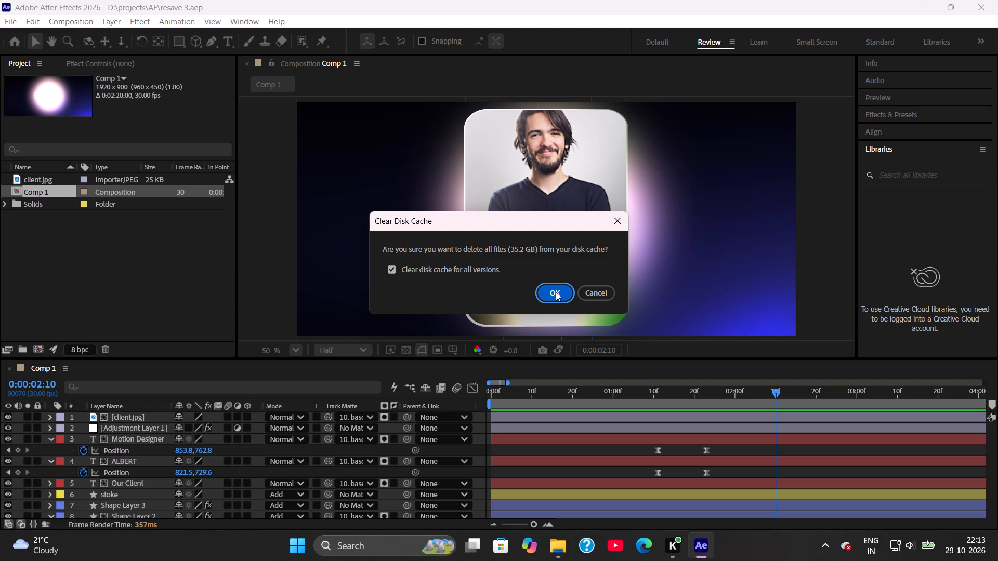
left_click(556, 292)
right_click(526, 219)
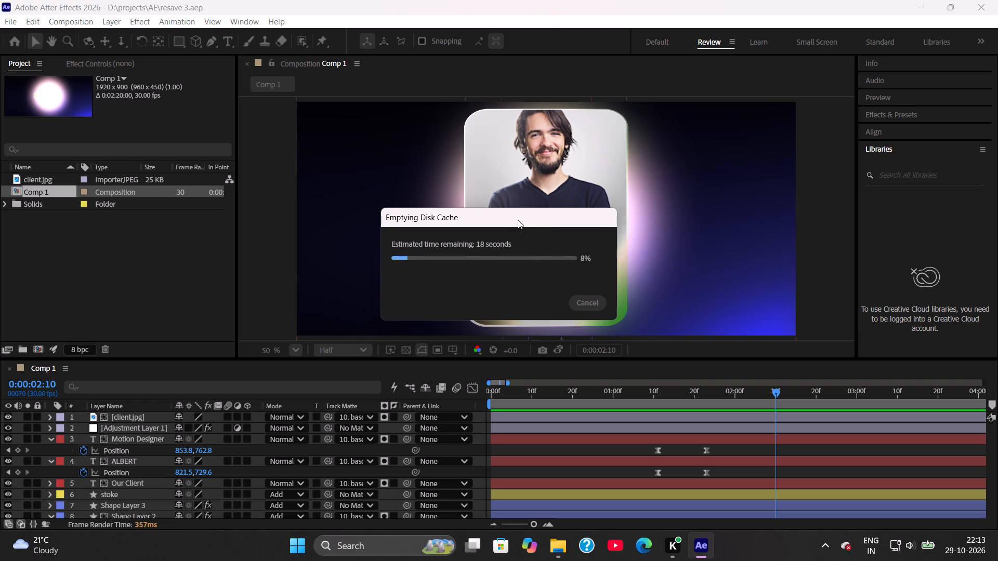
left_click(518, 220)
double_click(519, 221)
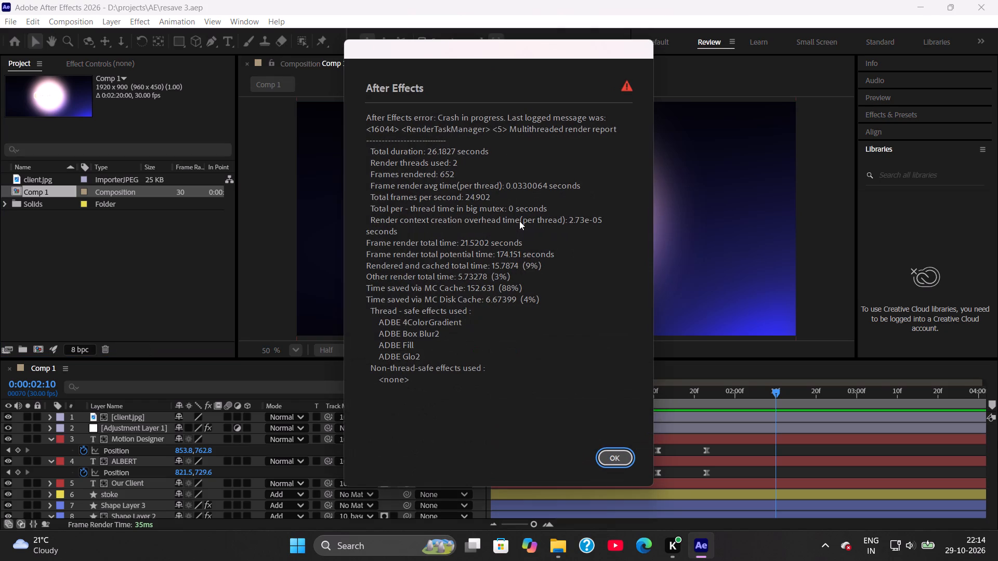
Dismiss the After Effects crash messages and close the Save Copy dialog without saving a project copy.
left_click(612, 458)
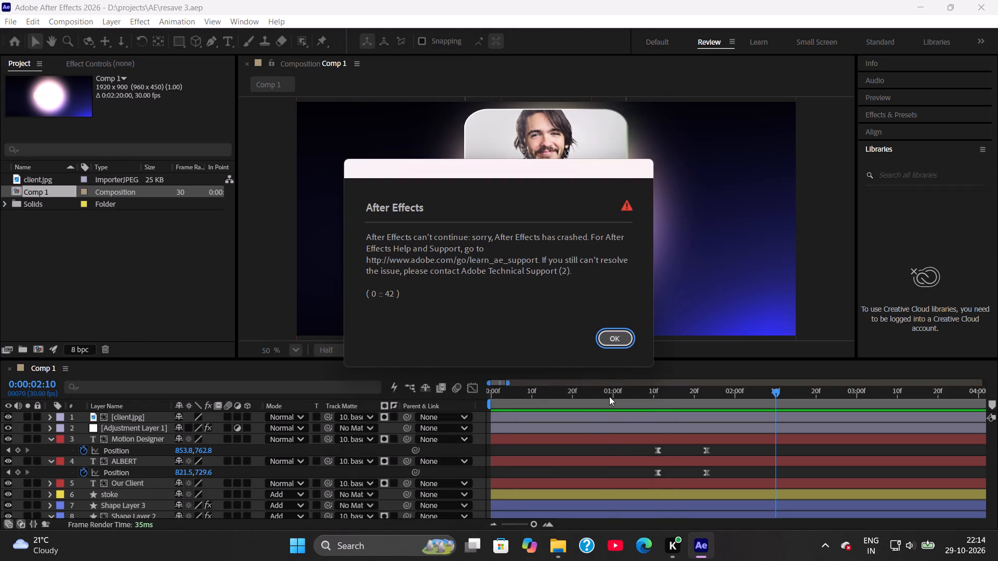
left_click(624, 345)
left_click(621, 323)
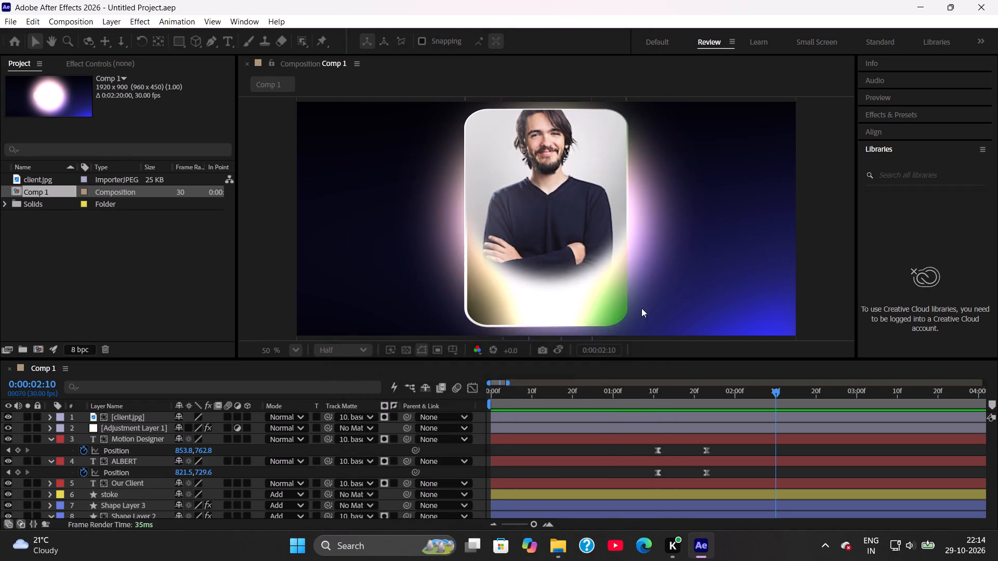
left_click(976, 1)
left_click(995, 0)
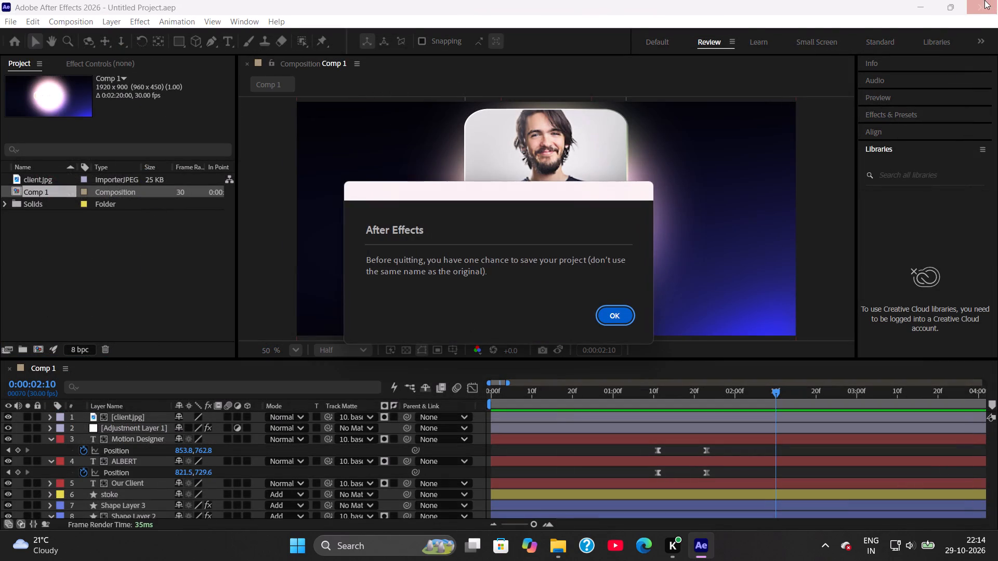
left_click(611, 314)
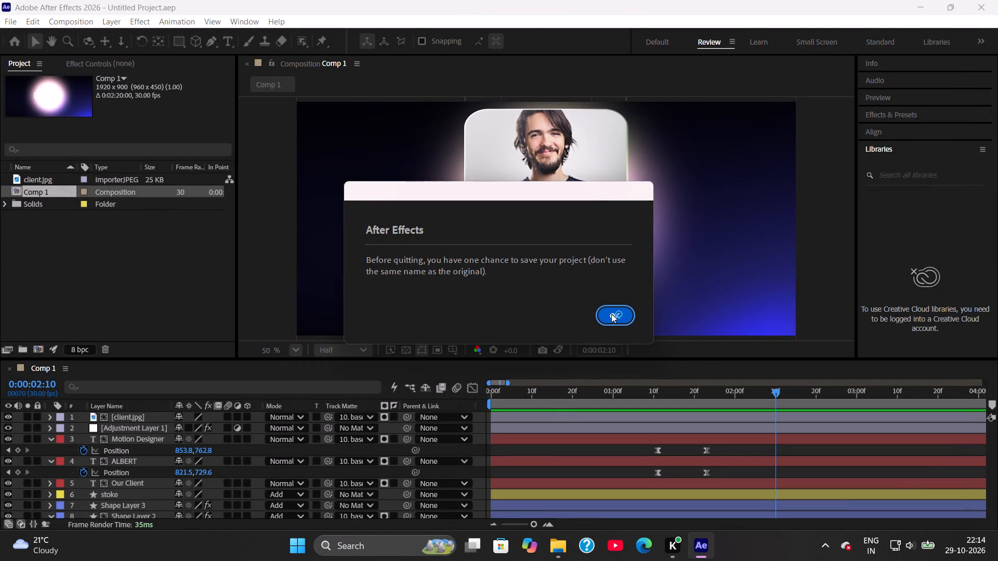
double_click(617, 310)
right_click_drag(767, 0, 757, 0)
right_click(728, 0)
left_click(628, 0)
left_click(0, 0)
right_click_drag(426, 0, 406, 0)
right_click(365, 0)
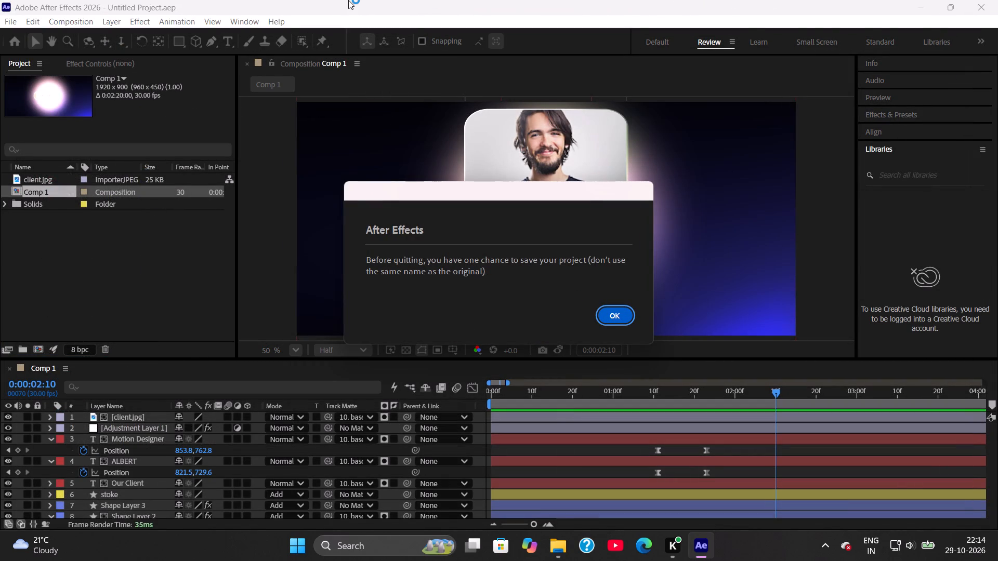
left_click(348, 0)
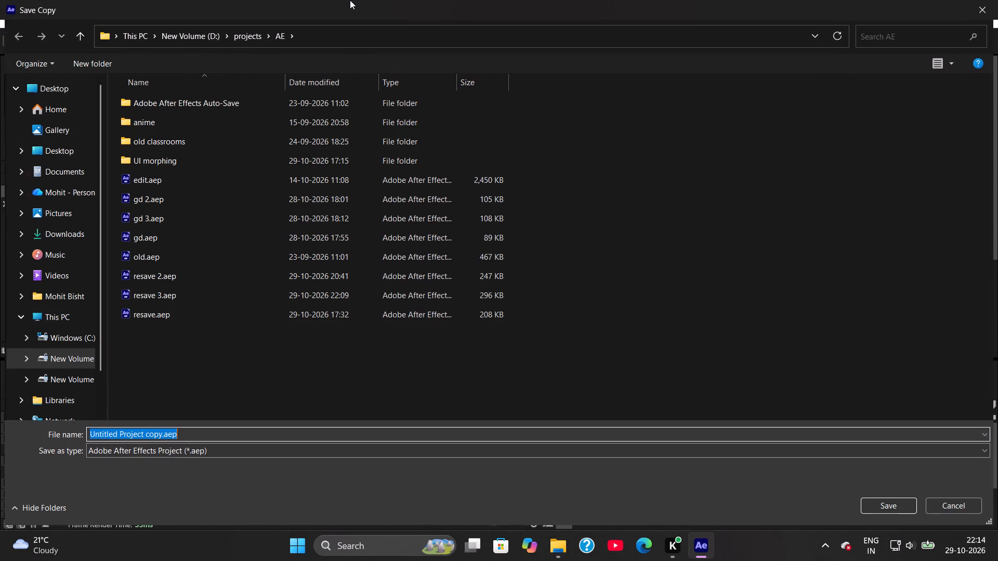
left_click(986, 0)
left_click(984, 2)
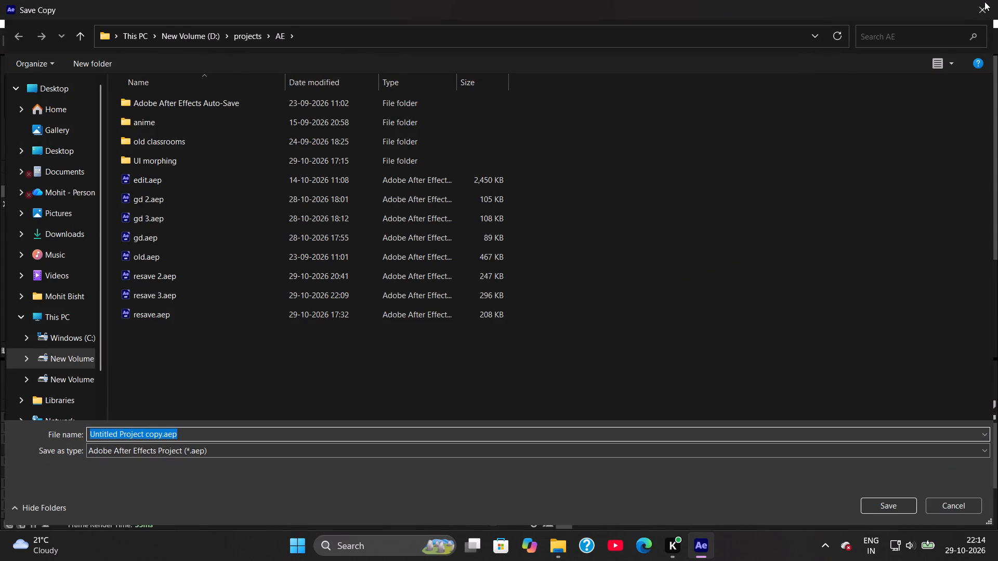
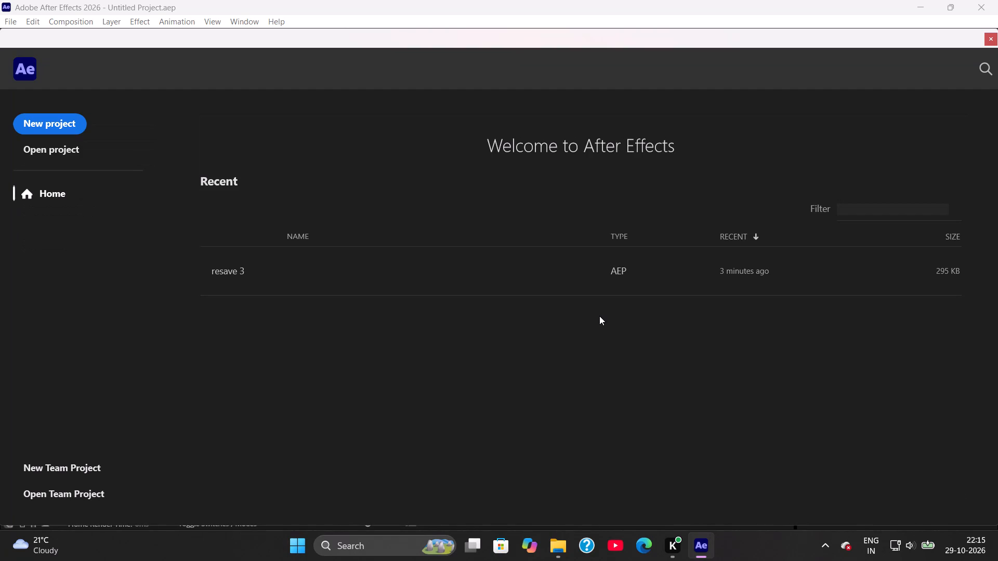
Open the recent project resave 3.
left_click(596, 284)
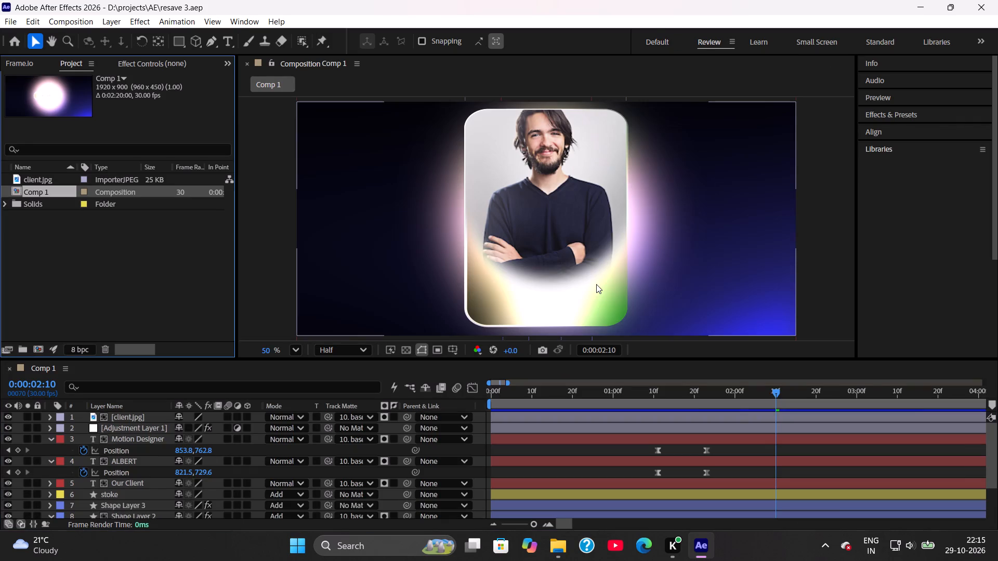
Stretch Shape Layer 3's ellipse to about 313% vertical scale, move it to about -562, 53.2, and save the project.
scroll(577, 220, "down", 2)
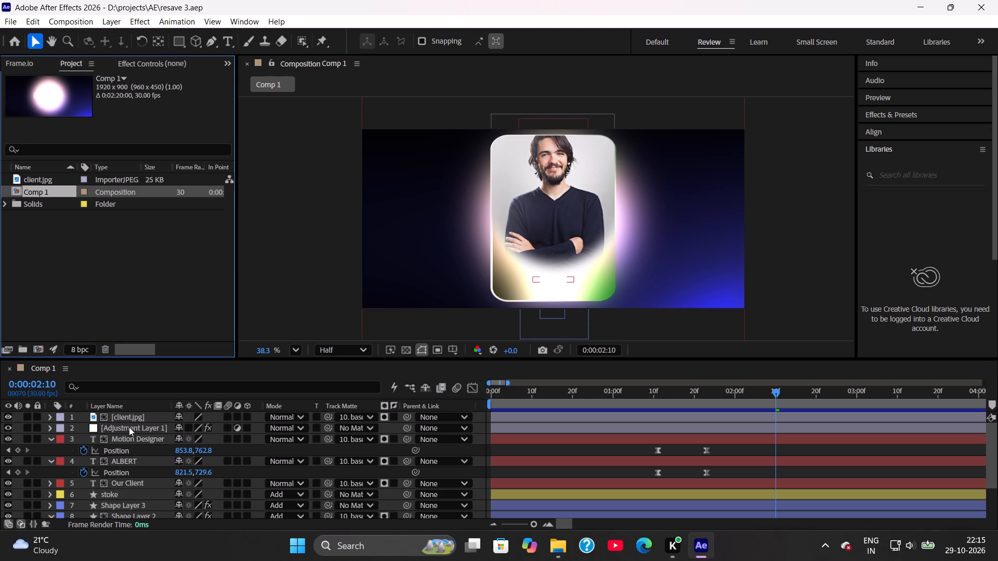
scroll(131, 459, "down", 1)
left_click(141, 469)
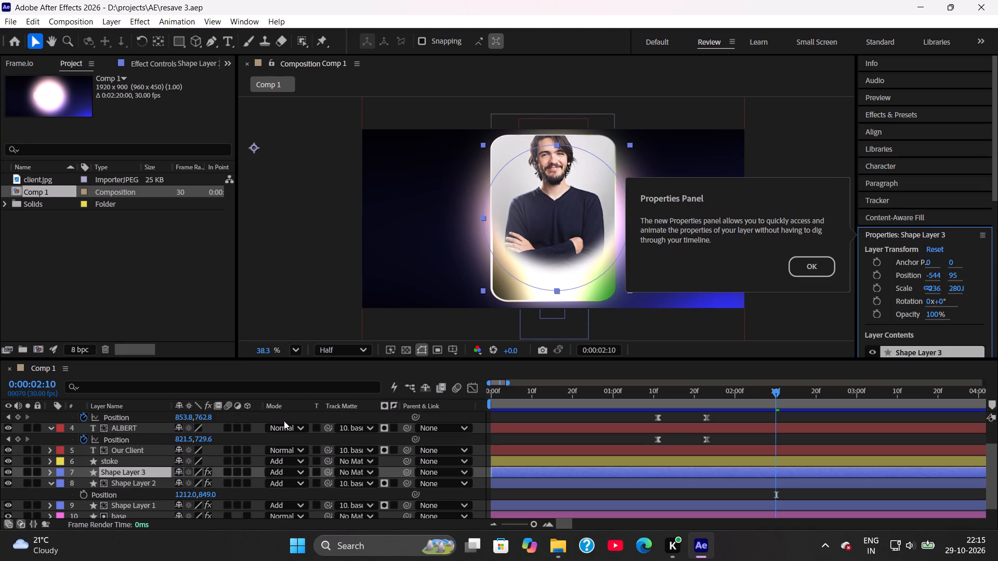
left_click(804, 262)
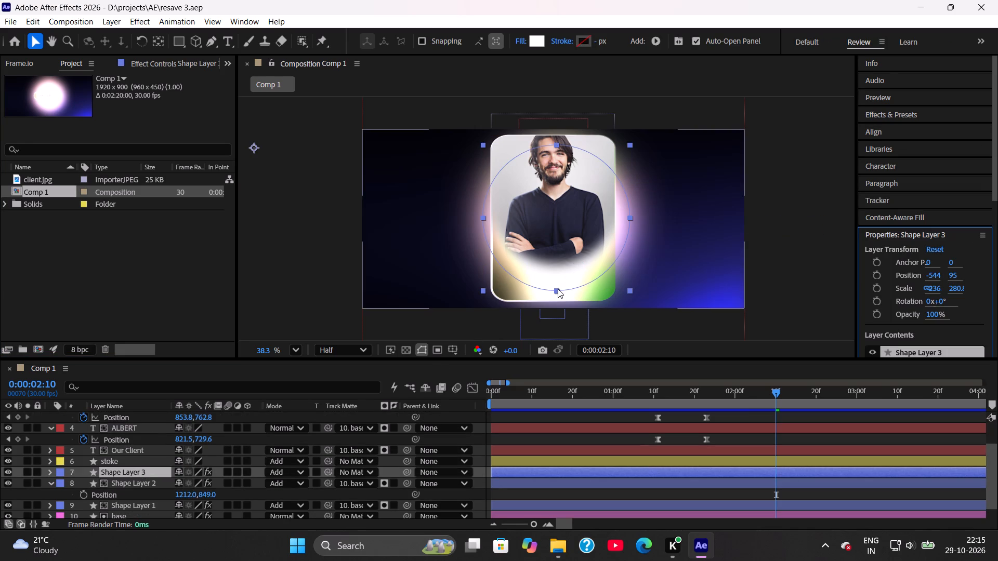
left_click_drag(558, 289, 558, 305)
left_click_drag(557, 268, 554, 259)
left_click(539, 413)
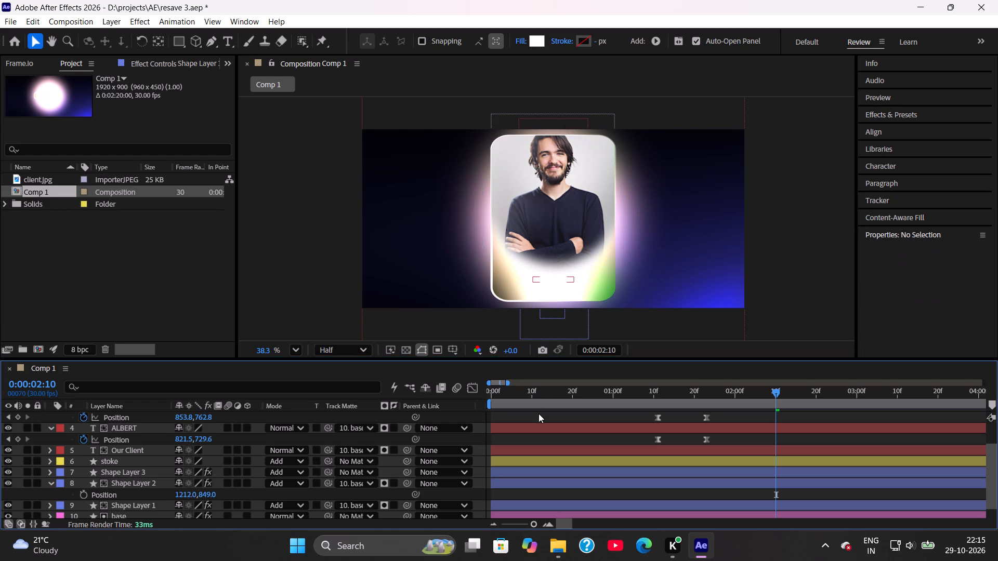
key("ctrl+s")
Preview the card animation from 0:00:00:10 and scrub through it to 0:00:02:15.
left_click_drag(605, 390, 598, 390)
left_click_drag(578, 393, 531, 398)
key("space")
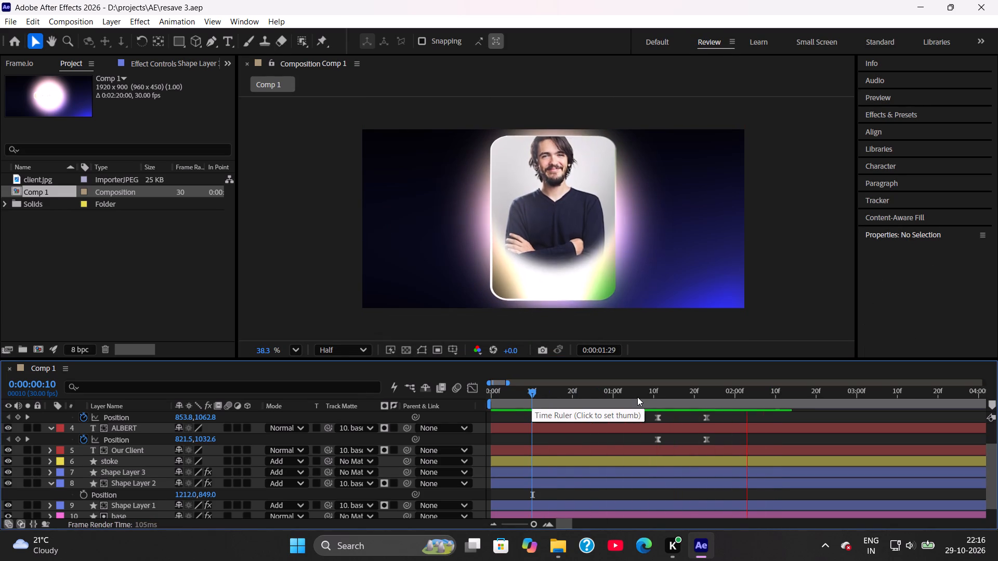
key("space")
left_click(656, 397)
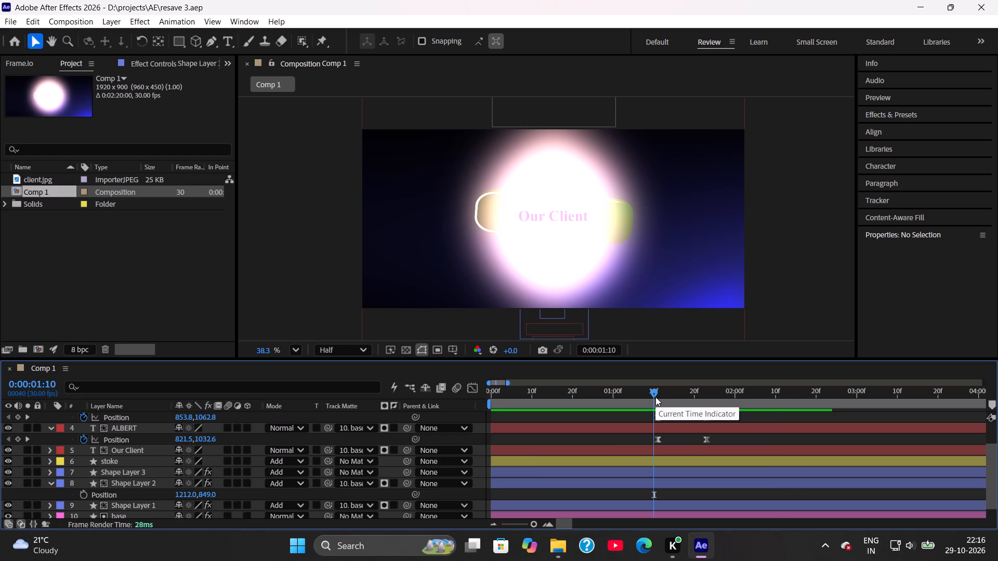
left_click_drag(677, 396, 797, 398)
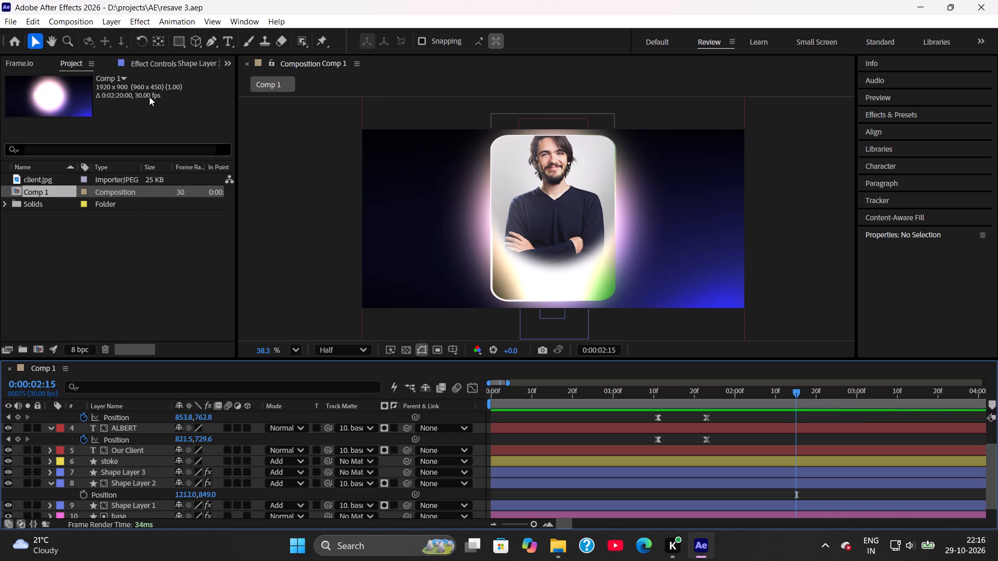
Duplicate the Glow 2 effect on Adjustment Layer 1.
left_click(166, 61)
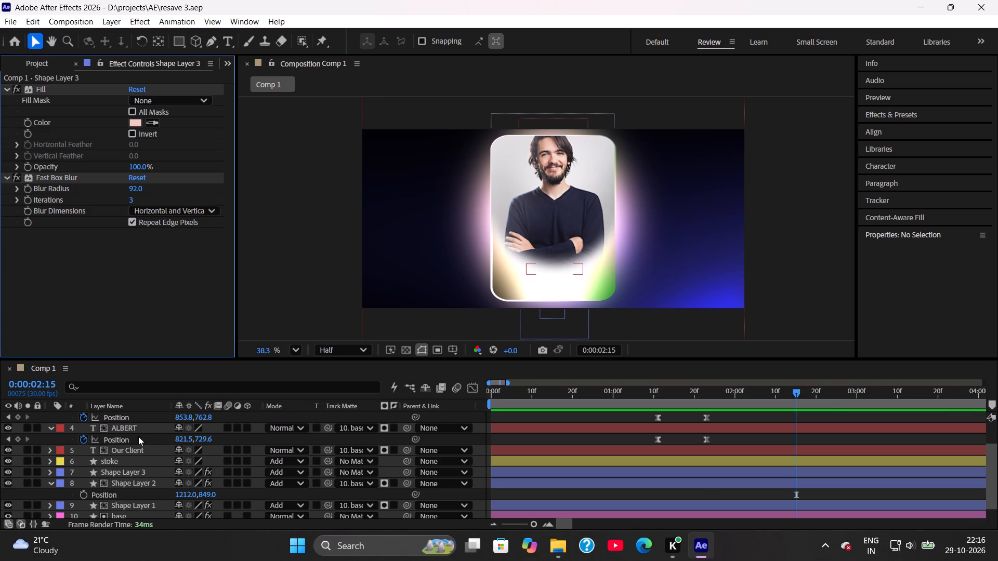
scroll(138, 436, "up", 10)
left_click(138, 427)
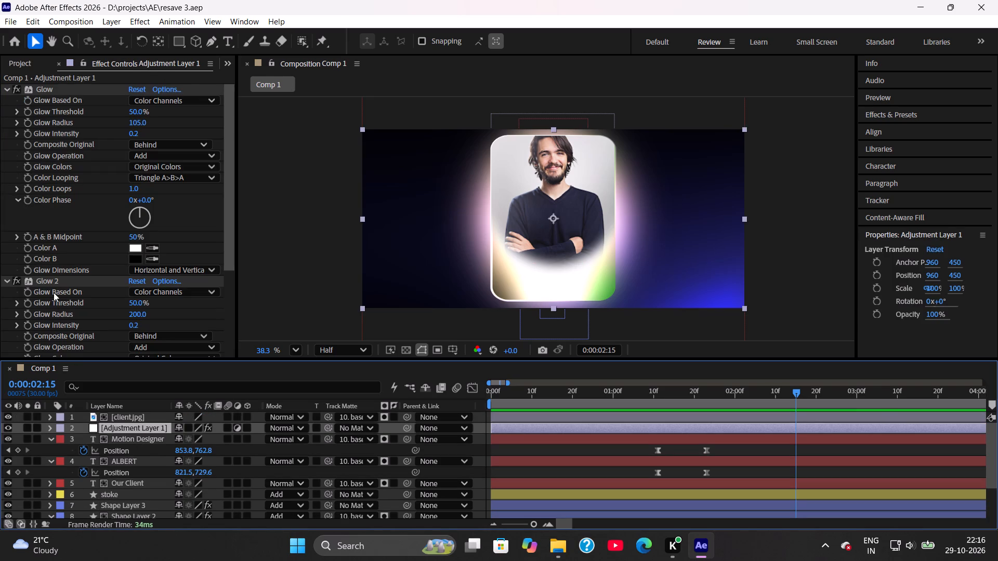
left_click(53, 281)
key("ctrl+d")
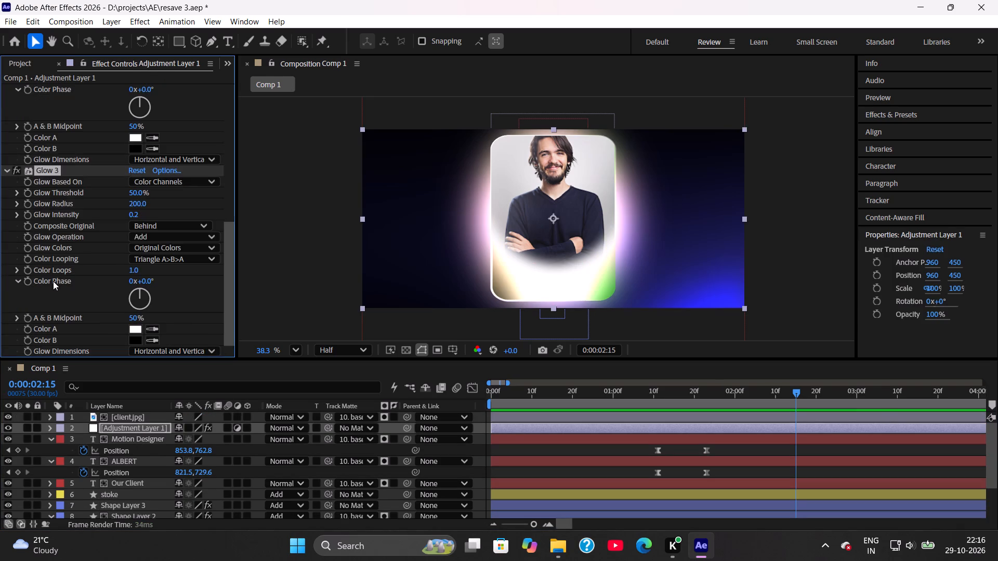
Set the first Glow effect on Adjustment Layer 1 to intensity 0.5 and radius 50, saving the project.
scroll(60, 271, "up", 19)
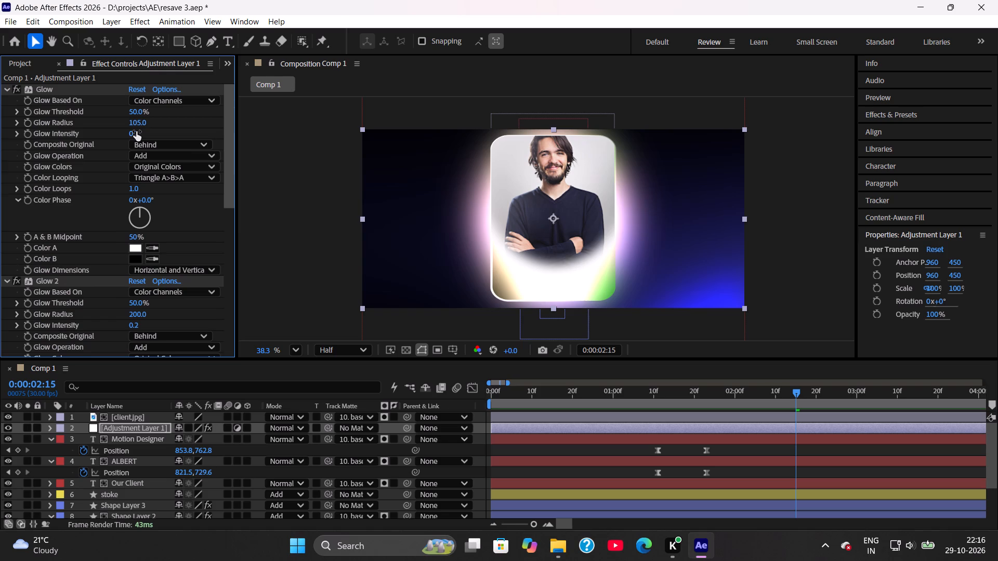
left_click(139, 137)
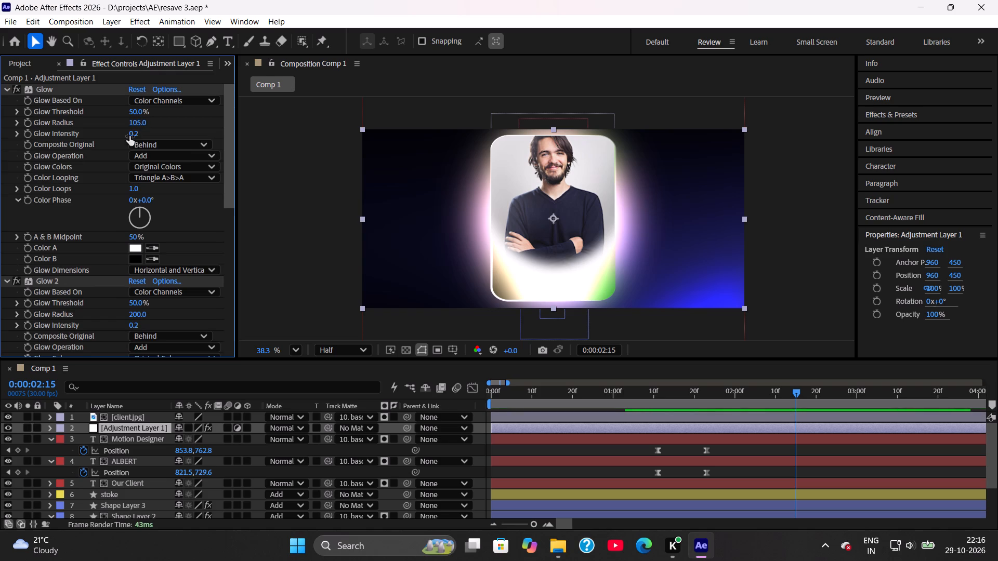
left_click(132, 134)
type("0.5")
key("Return")
key("ctrl+s")
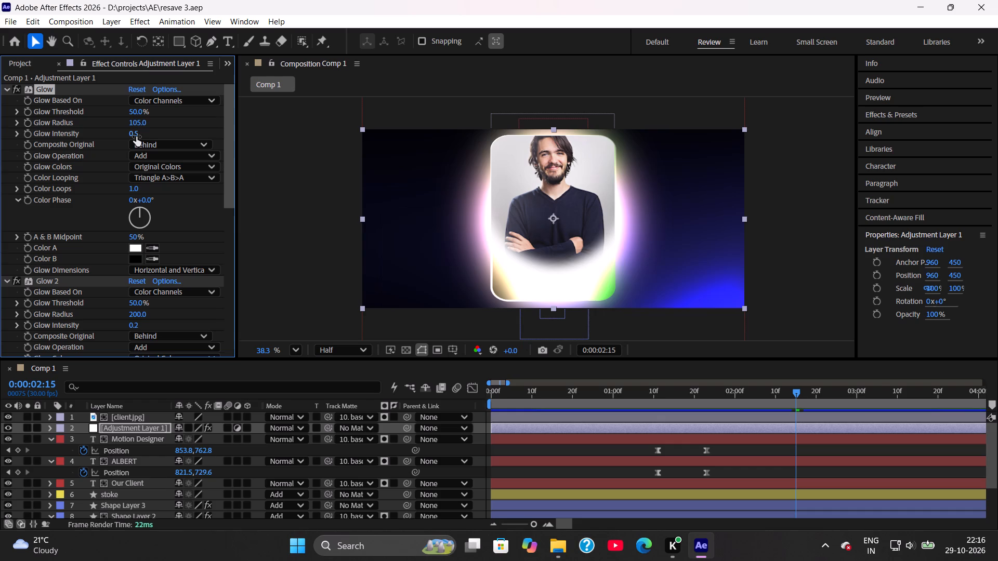
left_click(139, 126)
type("50")
key("Return")
key("ctrl+s")
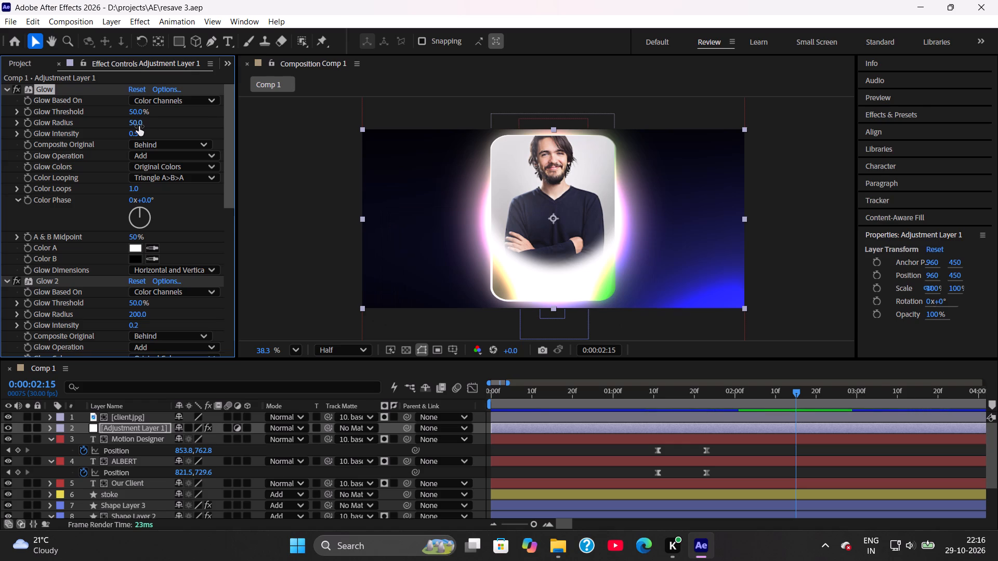
Set the Glow 2 effect on Adjustment Layer 1 to radius 180 and intensity 0.5, saving the project.
scroll(50, 271, "down", 5)
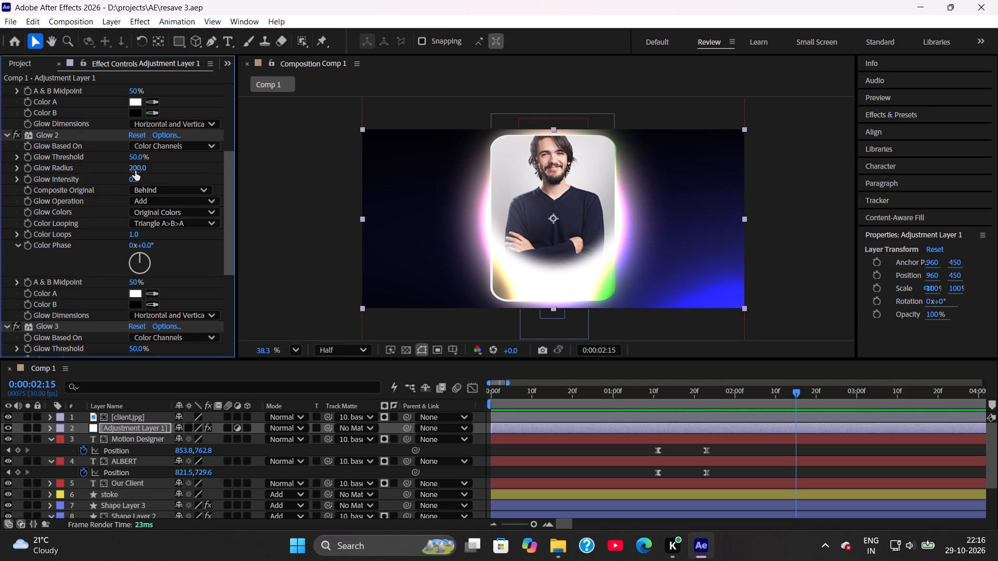
left_click(135, 171)
type("180")
key("Return")
left_click(135, 178)
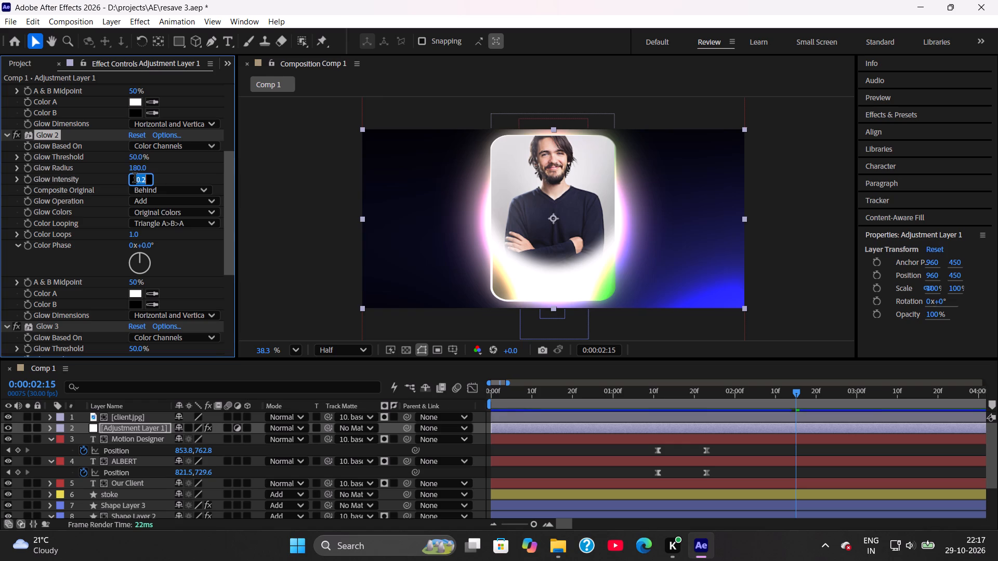
type("0.5")
key("Return")
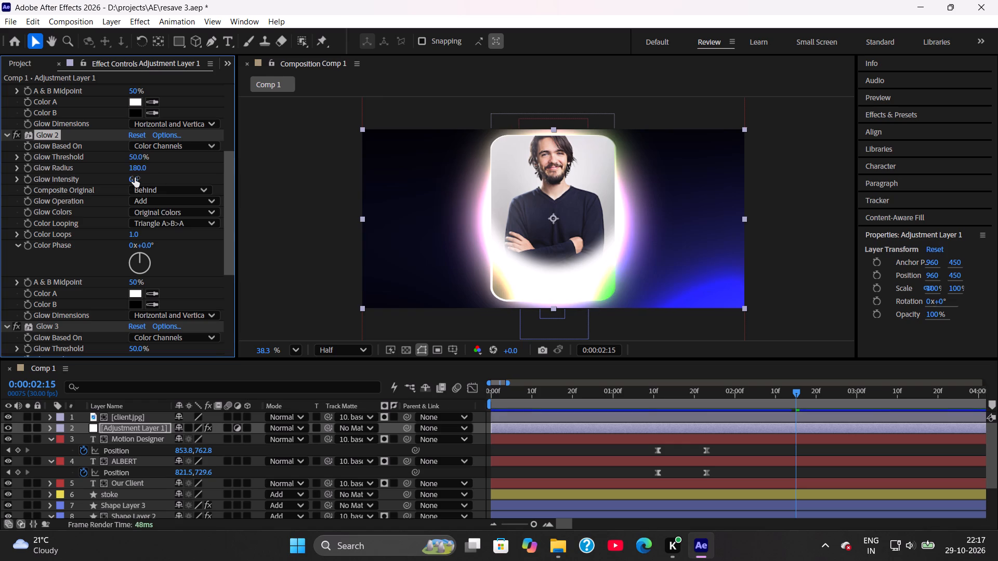
key("ctrl+s")
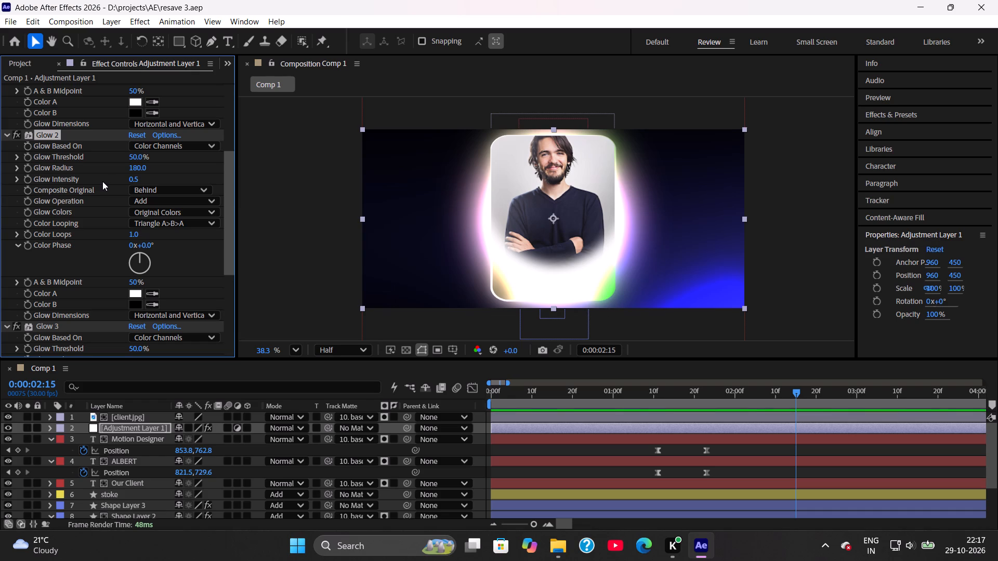
key("ctrl+s")
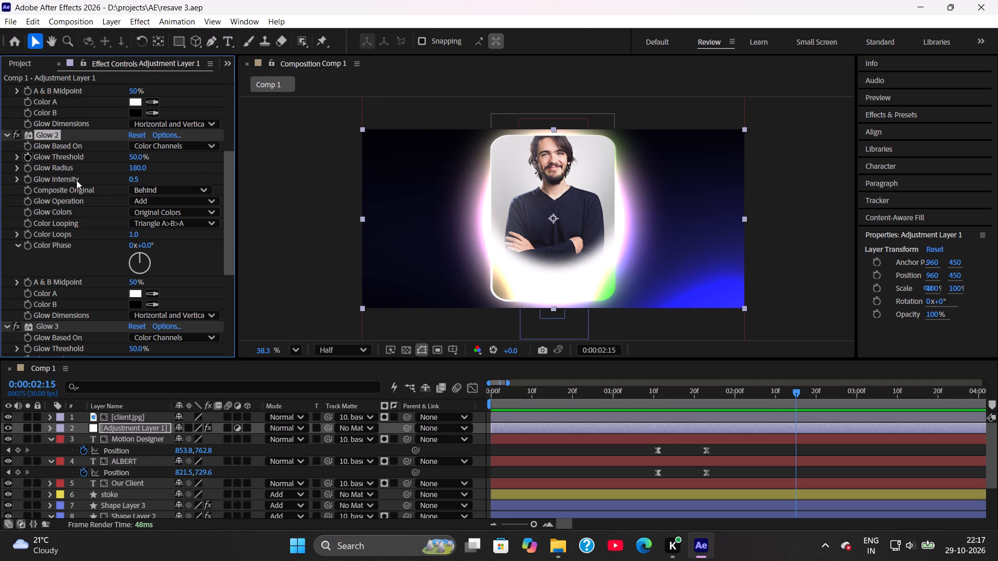
Shrink Shape Layer 3's ellipse to about 224 by 247% scale, move it to about -478, 202, and try to save the project.
scroll(77, 280, "down", 4)
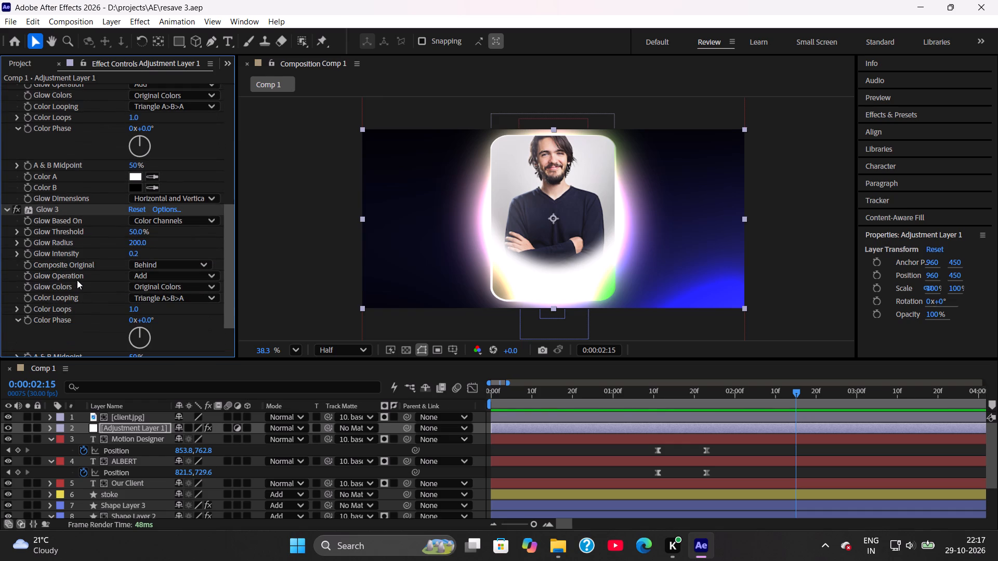
left_click(143, 421)
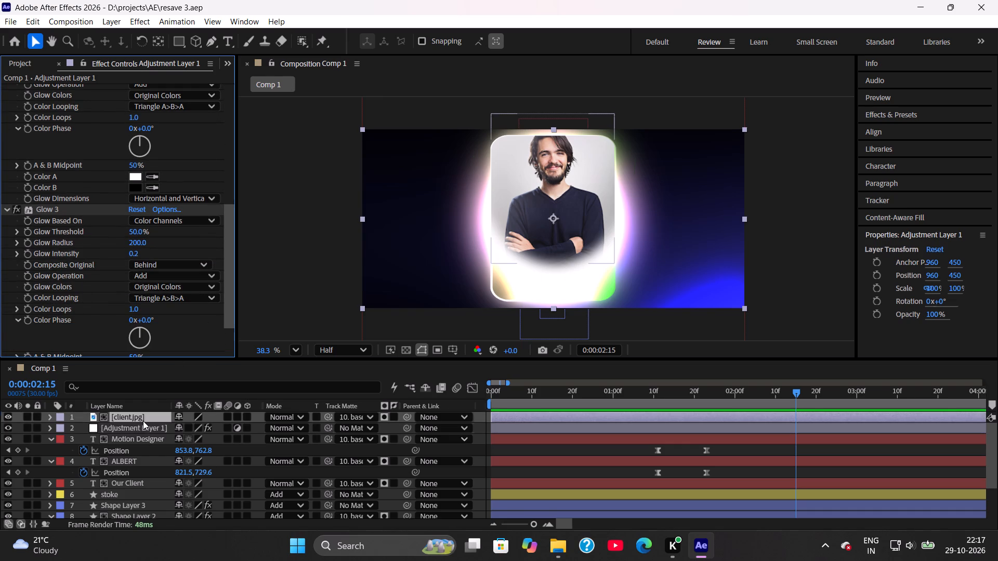
scroll(141, 458, "down", 2)
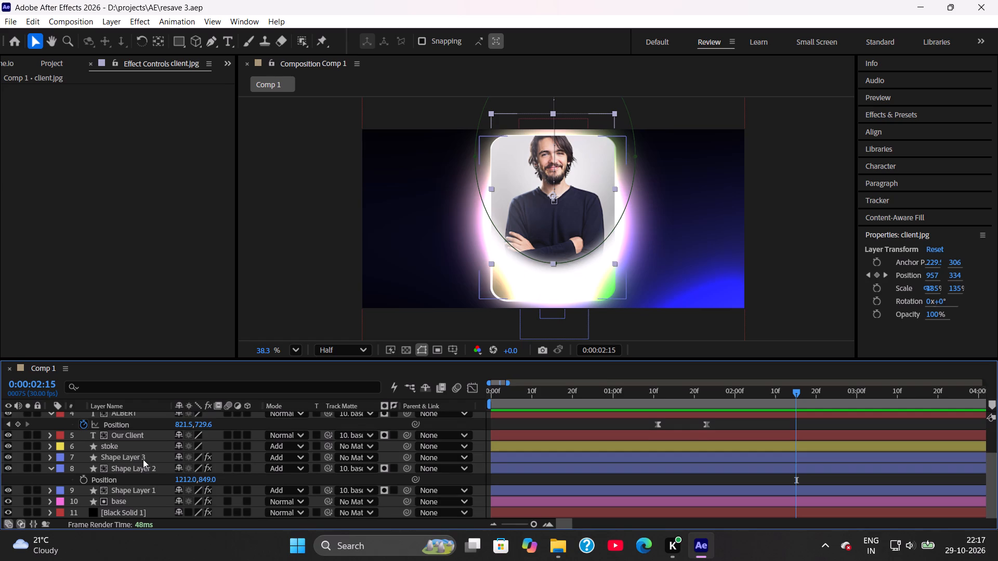
left_click(143, 459)
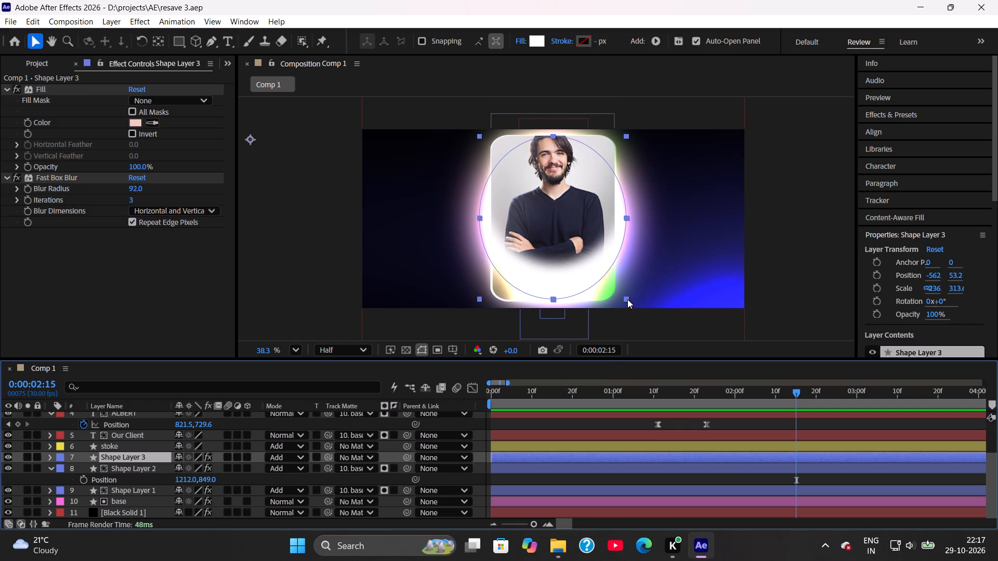
left_click_drag(627, 298, 617, 279)
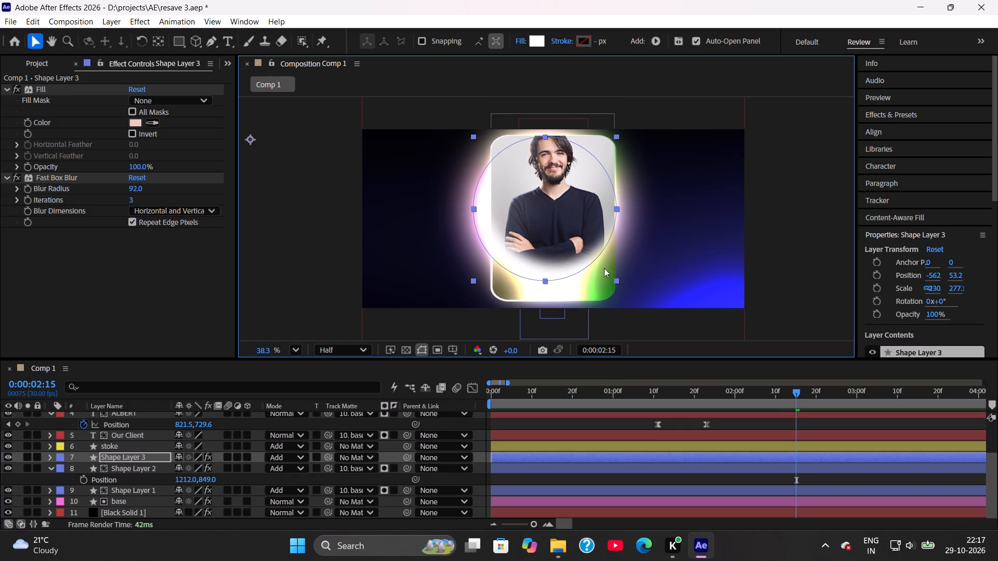
left_click_drag(579, 252, 586, 261)
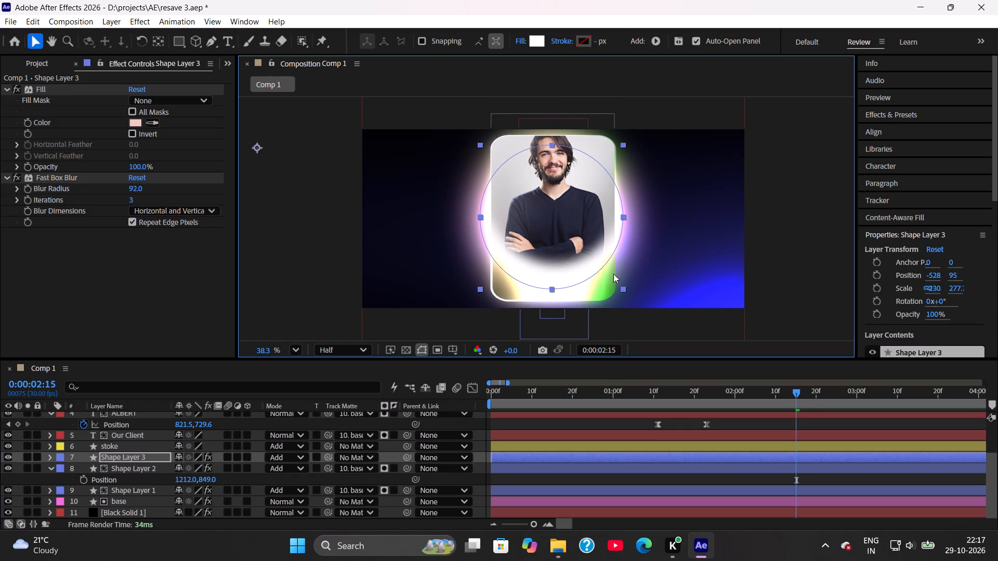
left_click_drag(622, 290, 604, 264)
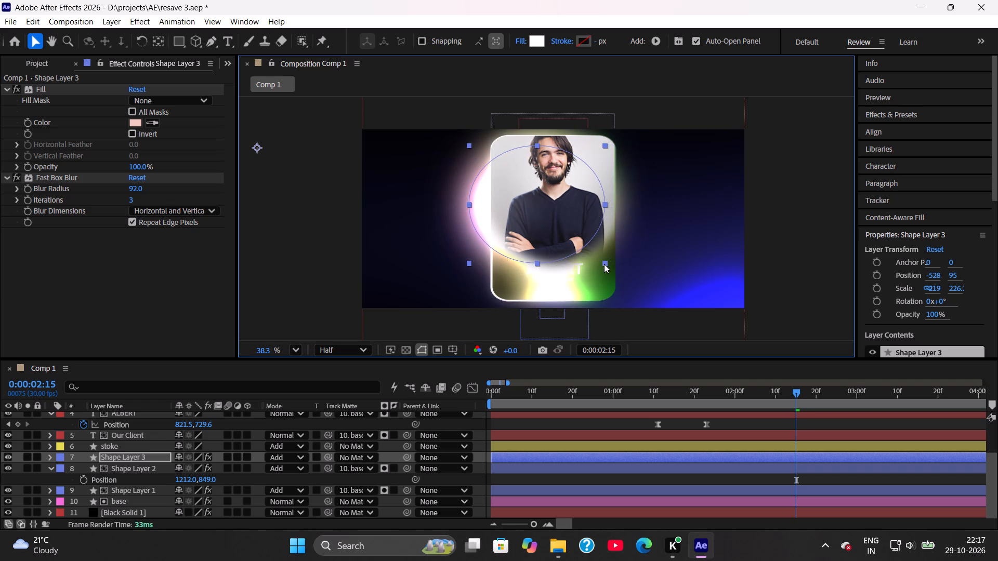
left_click_drag(604, 264, 613, 274)
left_click_drag(574, 230, 583, 249)
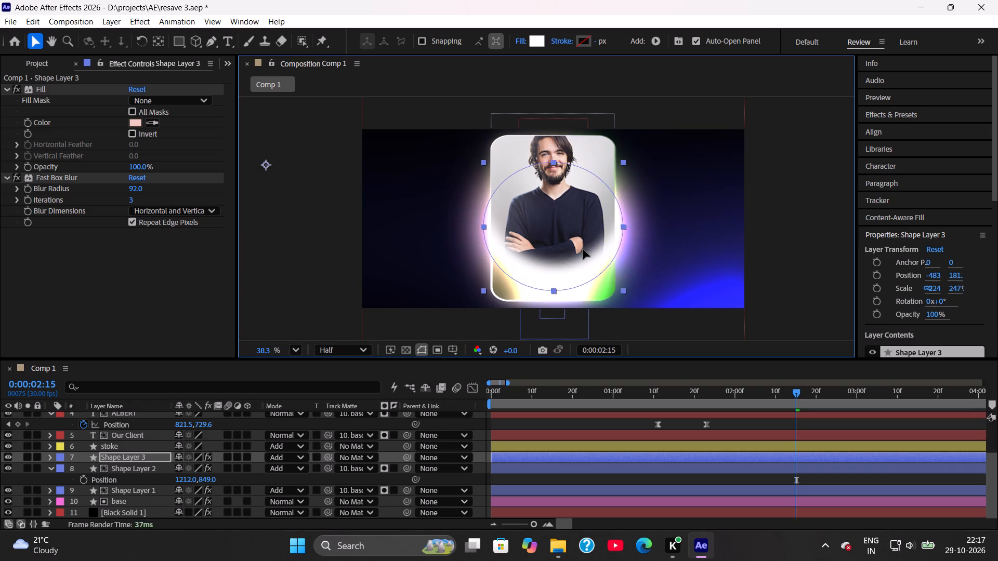
left_click_drag(583, 249, 584, 251)
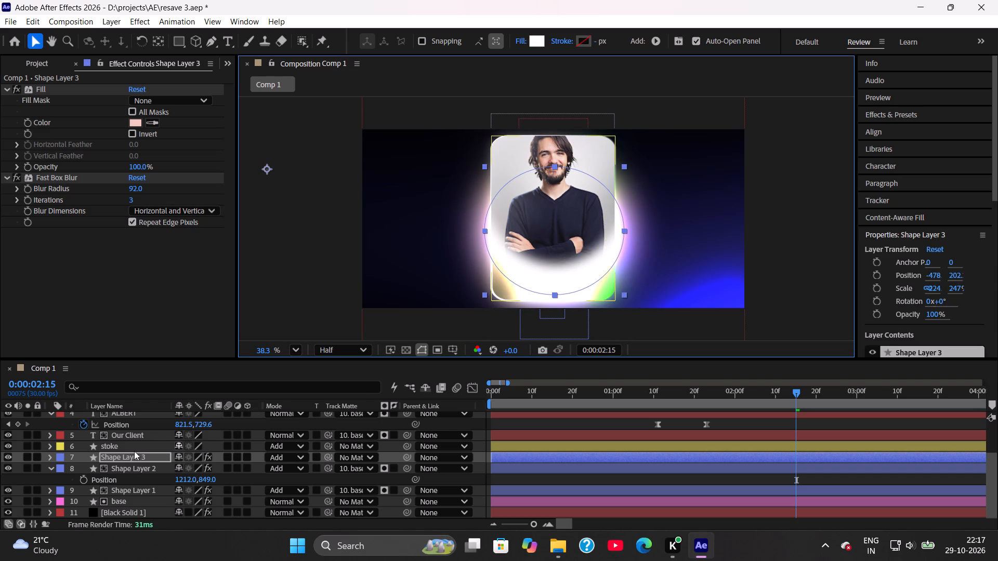
left_click(133, 458)
left_click(50, 469)
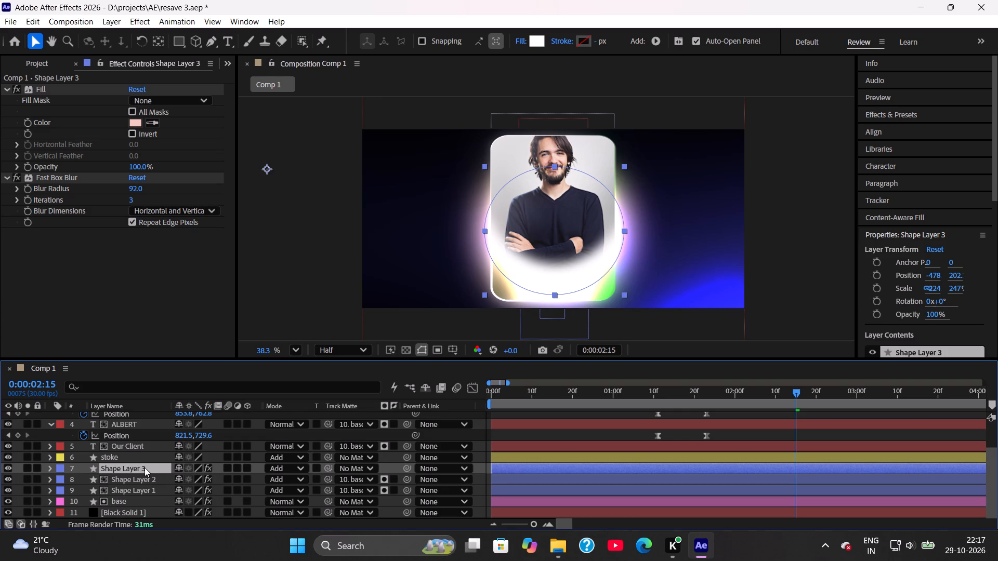
key("ctrl+s")
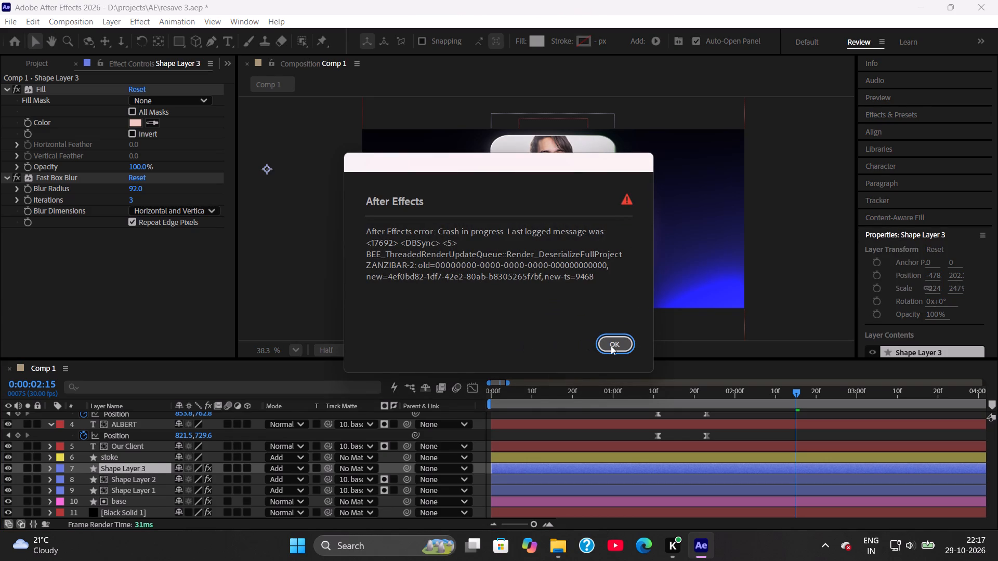
Dismiss the After Effects crash messages and close the Save Copy dialog without saving a project copy.
left_click_drag(537, 167, 444, 192)
left_click(837, 233)
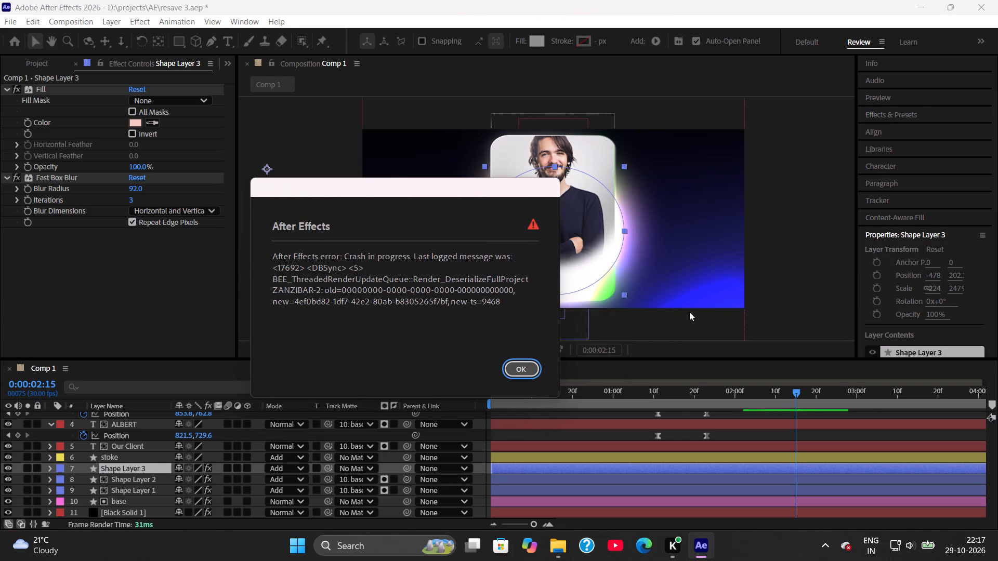
left_click(517, 373)
left_click(607, 342)
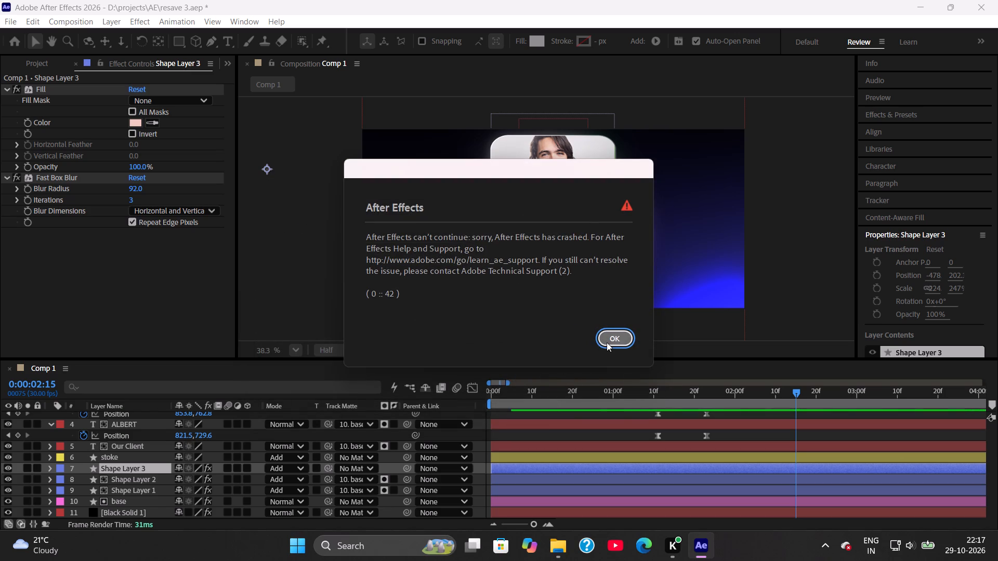
left_click(615, 319)
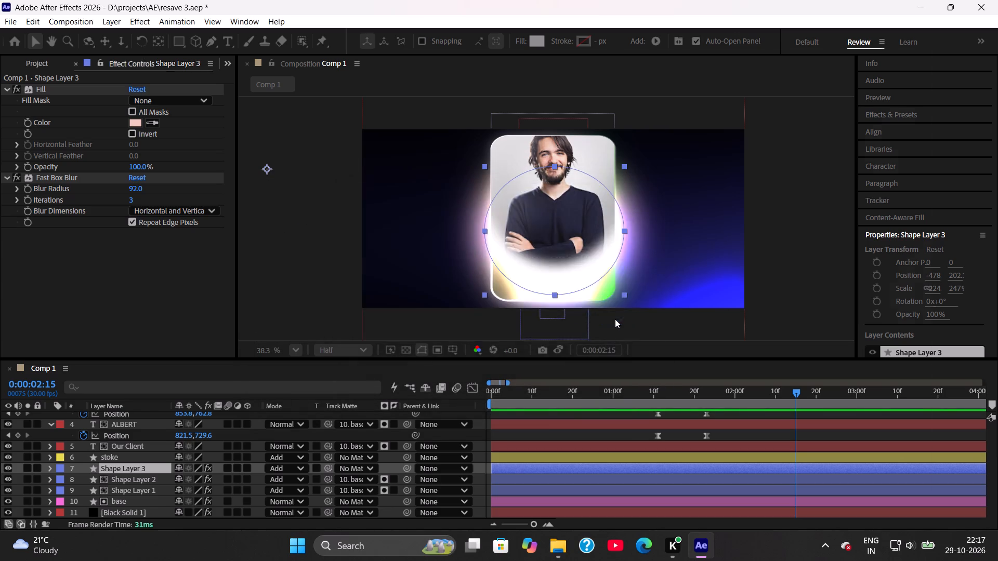
left_click_drag(808, 11, 791, 39)
left_click(983, 8)
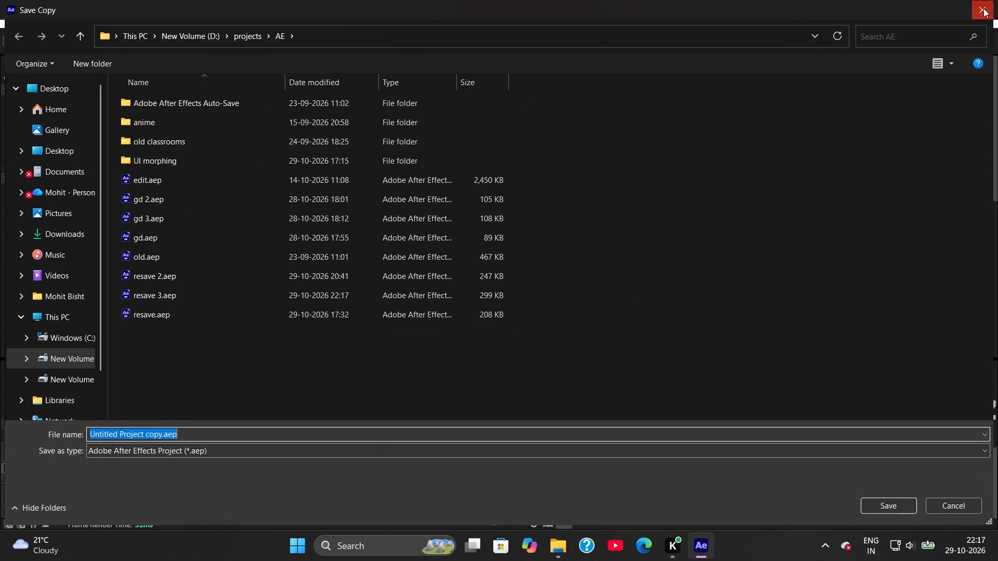
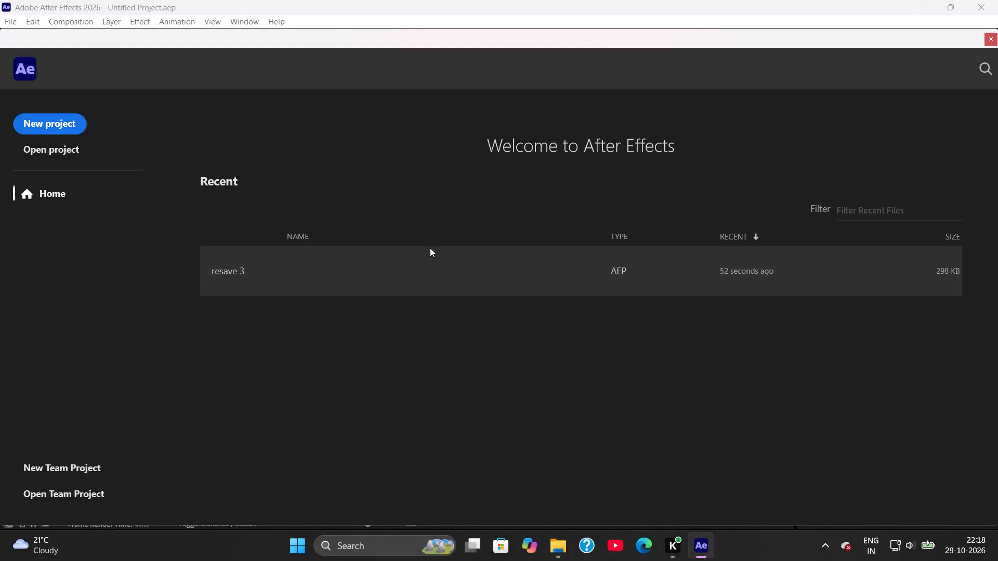
Reopen the recent project resave 3.
left_click(430, 252)
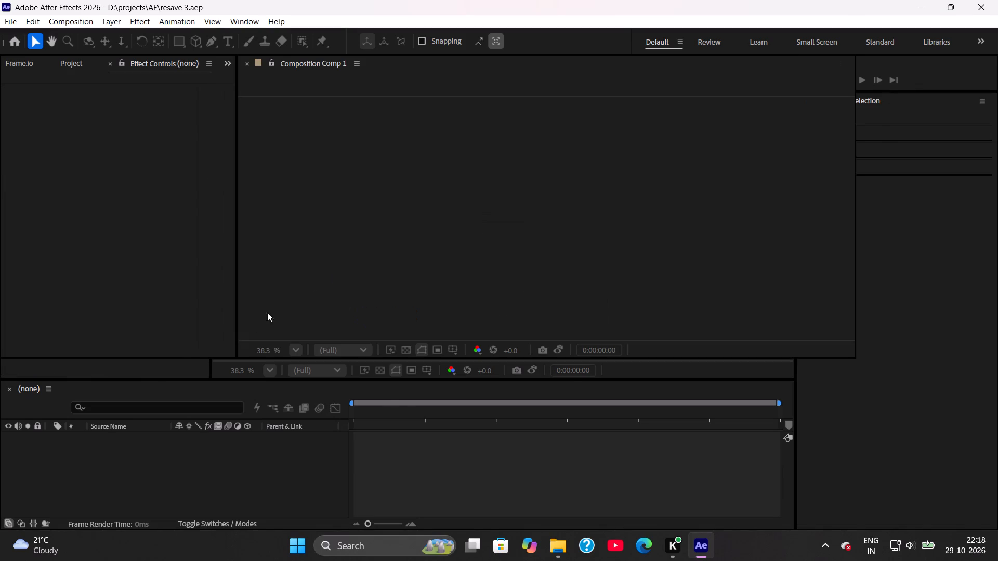
Move Shape Layer 3 below the base layer in Comp 1's layer stack and save the project.
scroll(135, 443, "down", 1)
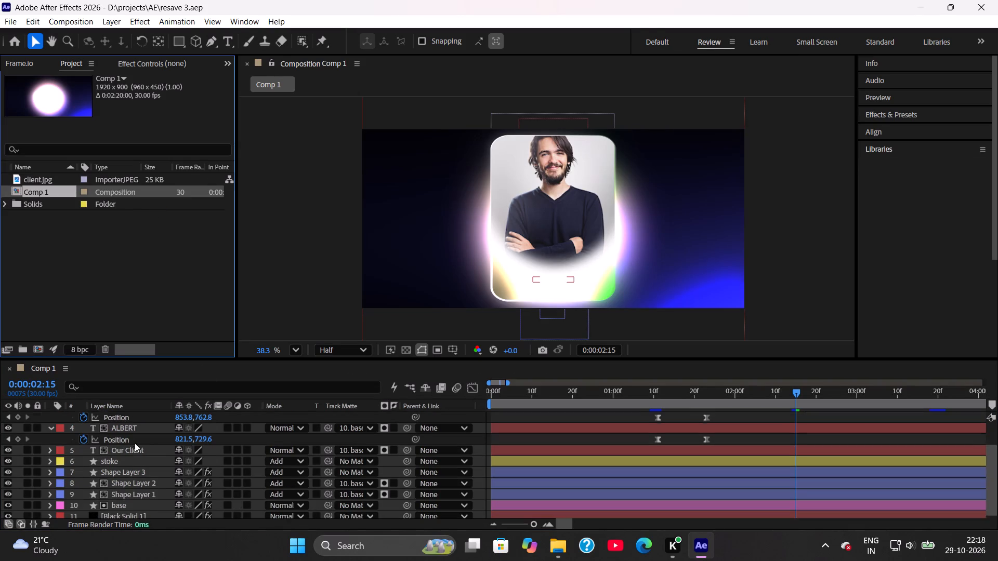
scroll(135, 443, "down", 1)
left_click_drag(134, 468, 134, 502)
left_click(823, 270)
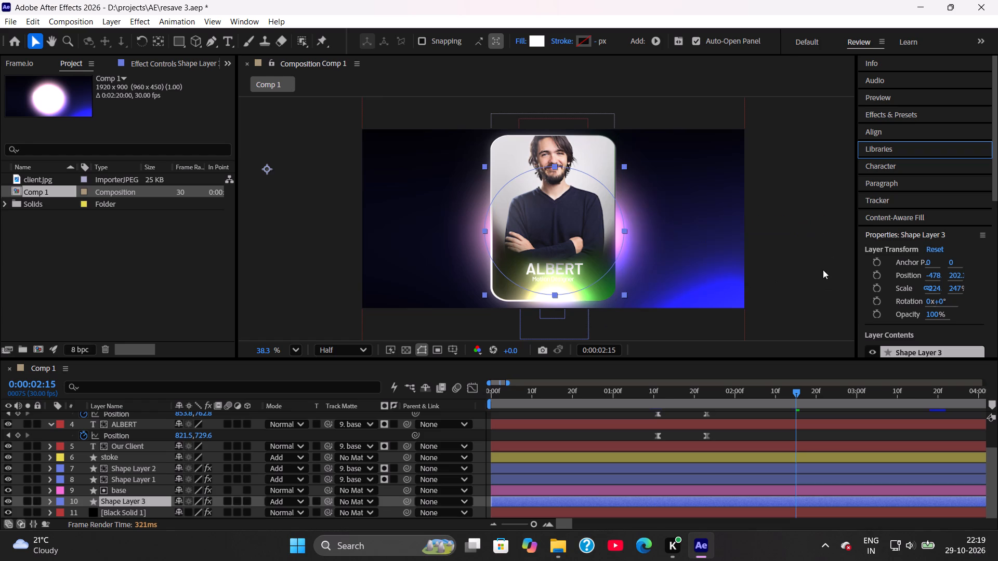
left_click(586, 433)
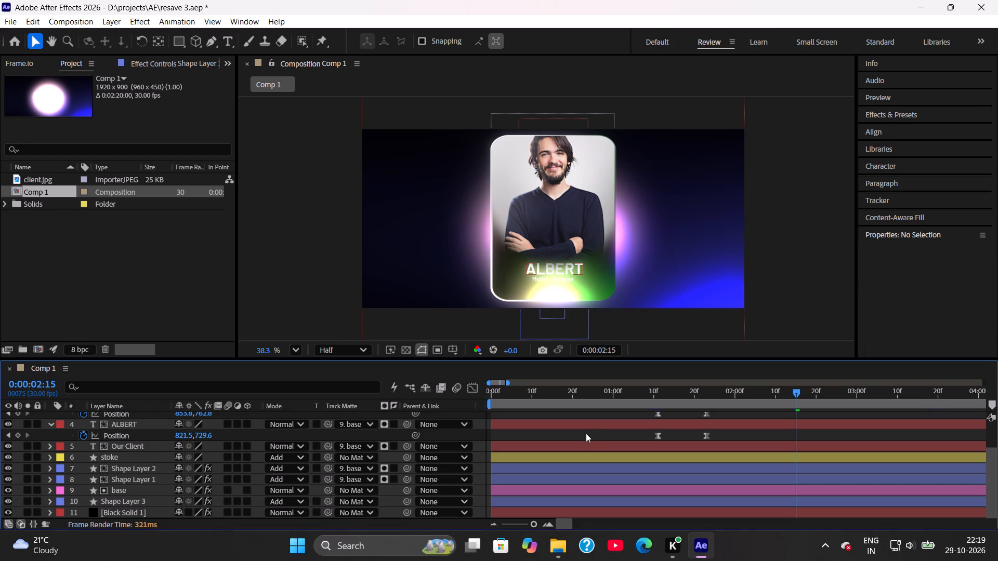
key("ctrl+s")
Resize Shape Layer 3's ellipse to about 216 by 232% scale and move it to about -442, 196.
left_click(138, 502)
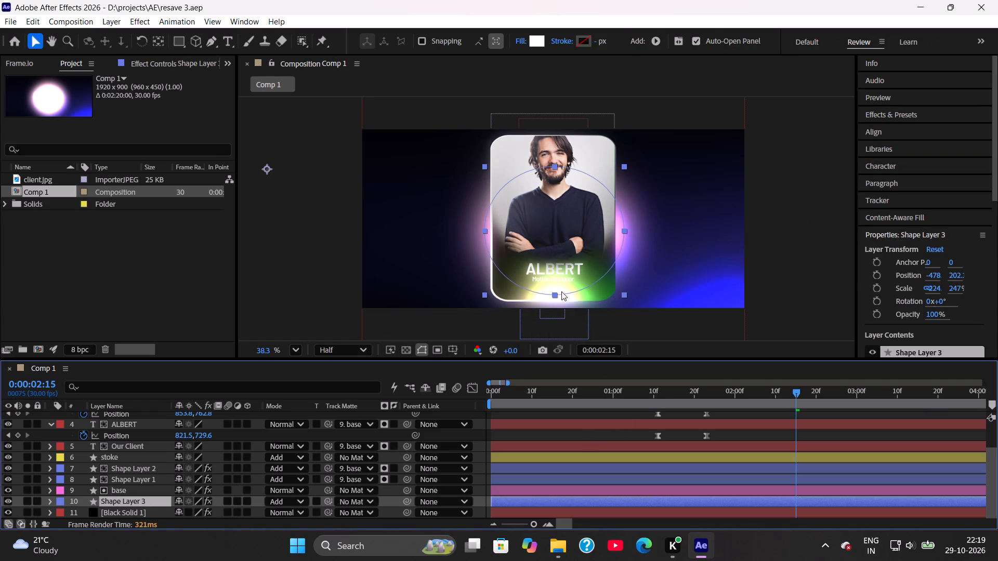
left_click_drag(624, 231, 619, 231)
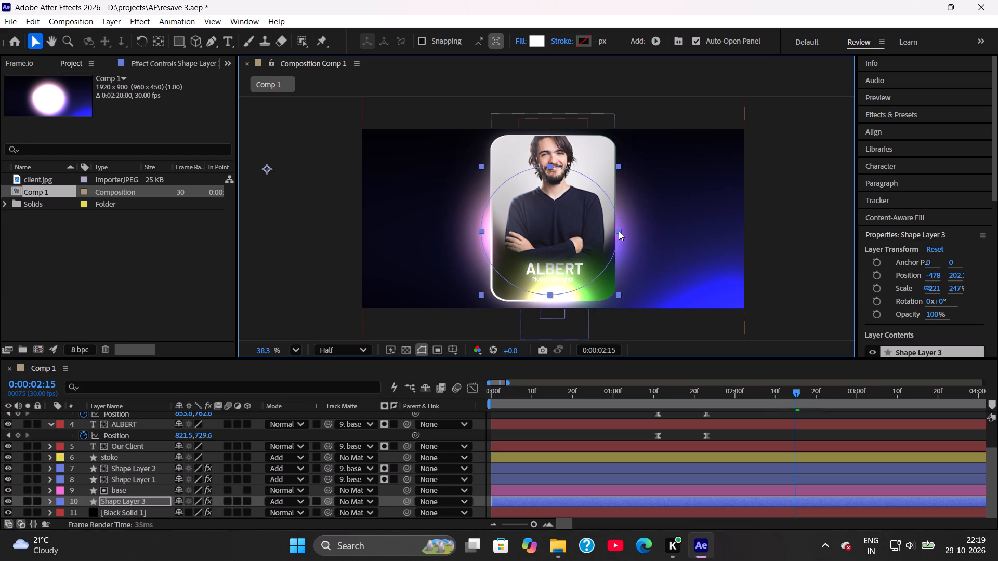
left_click_drag(619, 231, 607, 229)
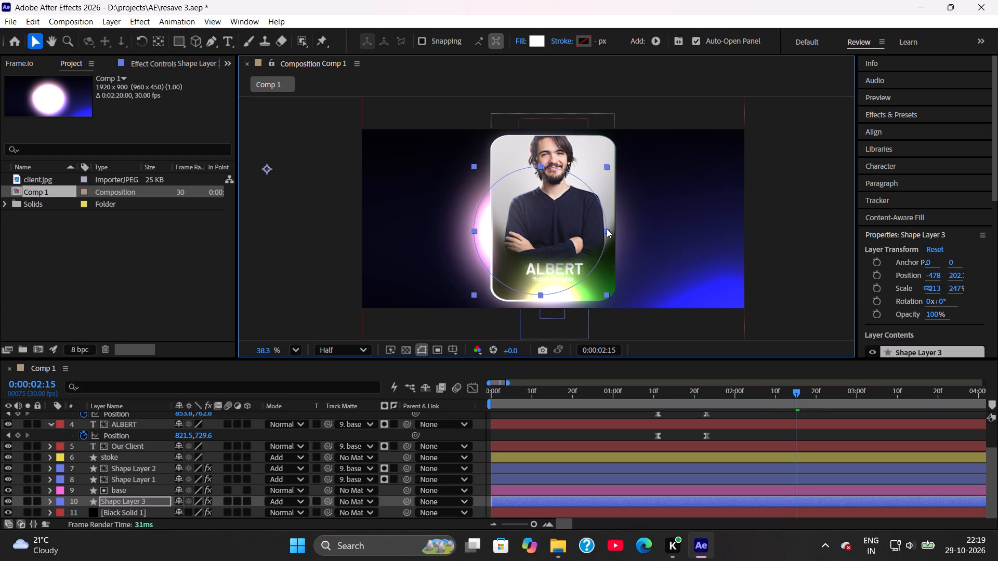
left_click_drag(607, 229, 610, 229)
left_click_drag(540, 230, 549, 230)
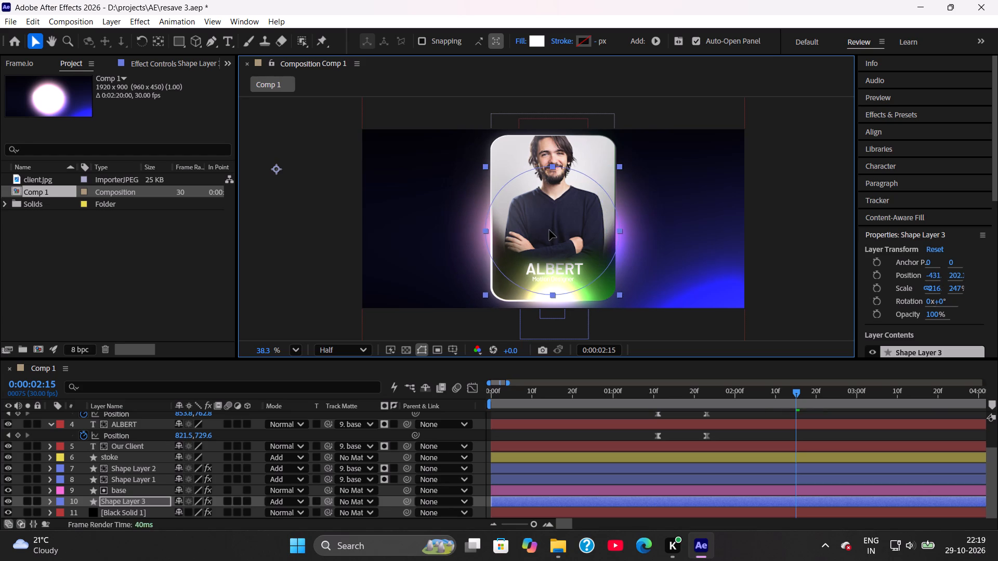
left_click_drag(549, 230, 547, 229)
left_click(549, 165)
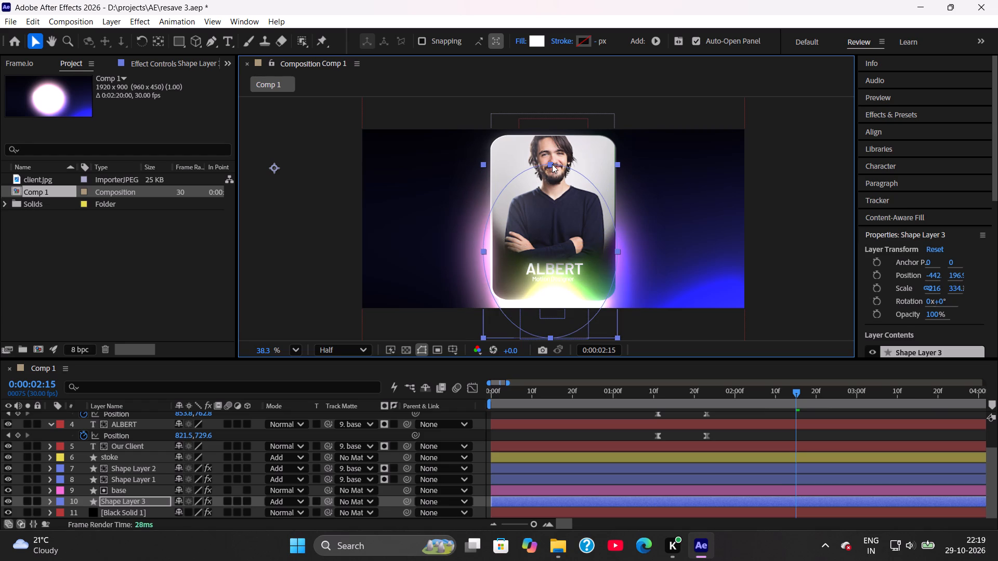
left_click_drag(551, 337, 551, 337)
left_click_drag(551, 337, 554, 287)
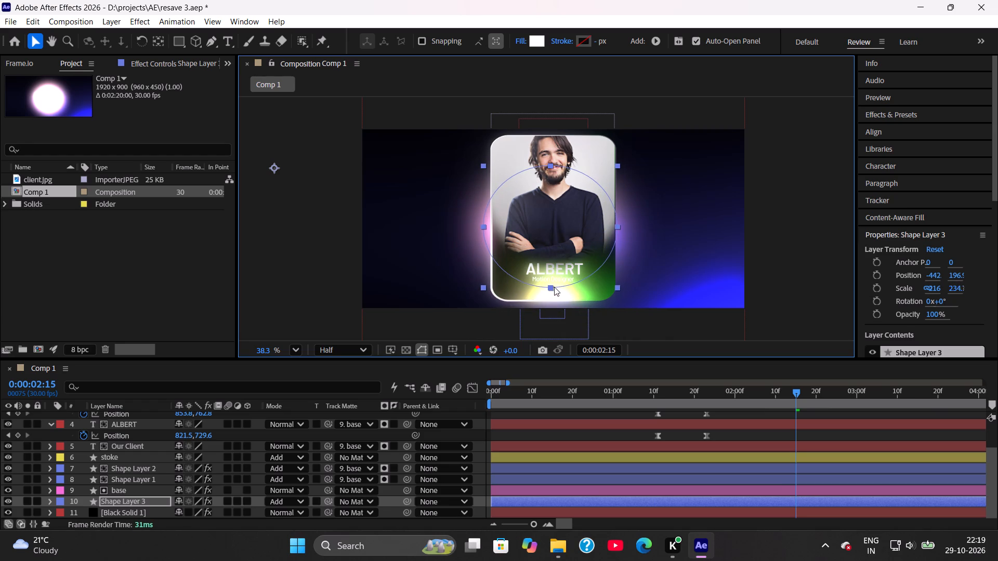
left_click_drag(554, 287, 554, 286)
Narrow Shape Layer 3's ellipse to about 193% horizontal scale, centre it behind the card at about -298, 196, and save the project.
left_click_drag(483, 229, 489, 228)
left_click_drag(629, 225, 624, 225)
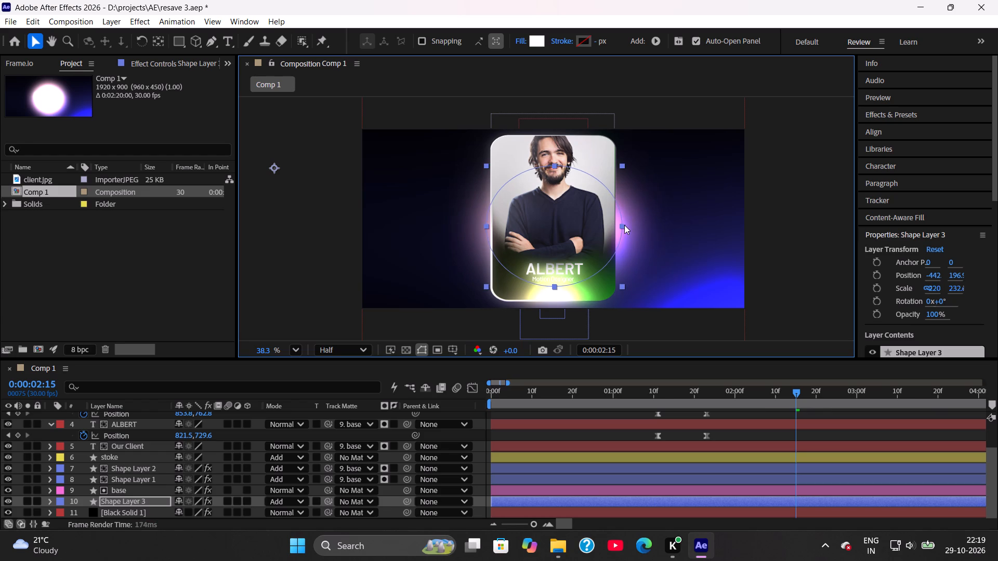
left_click_drag(624, 225, 623, 225)
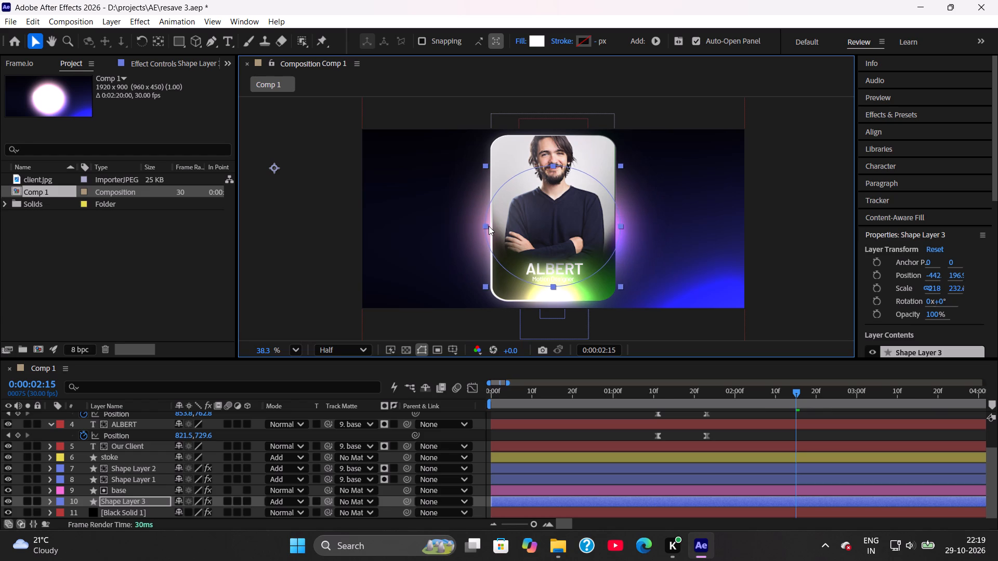
left_click_drag(489, 226, 493, 226)
left_click_drag(490, 226, 472, 225)
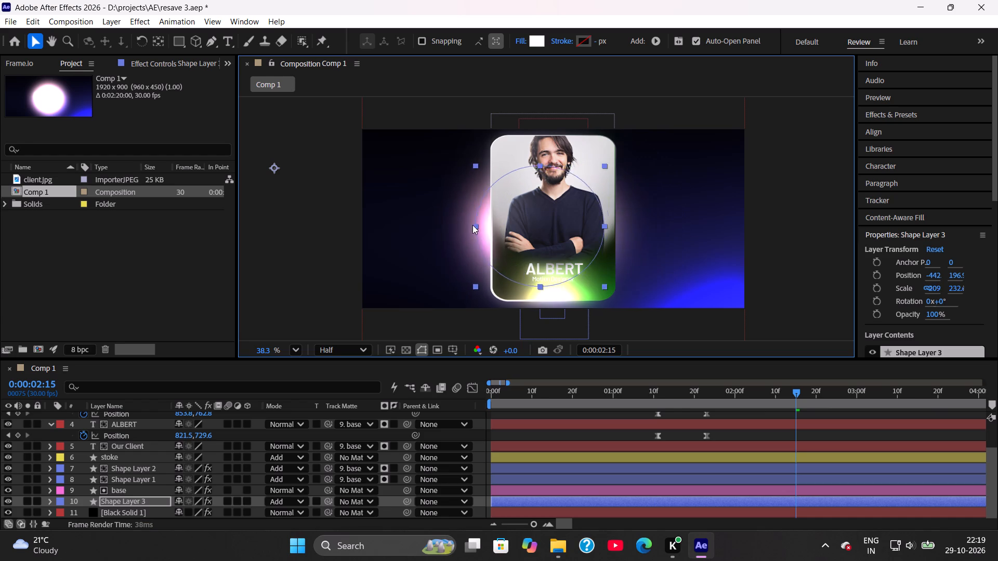
left_click_drag(472, 225, 458, 225)
left_click_drag(509, 225, 549, 225)
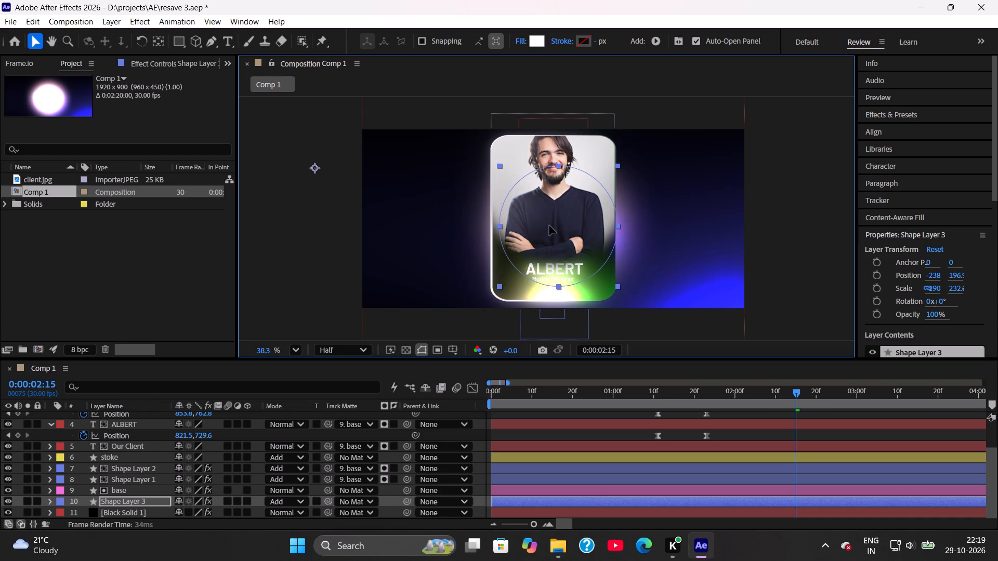
left_click_drag(549, 225, 546, 225)
left_click_drag(613, 226, 618, 227)
left_click_drag(580, 225, 571, 225)
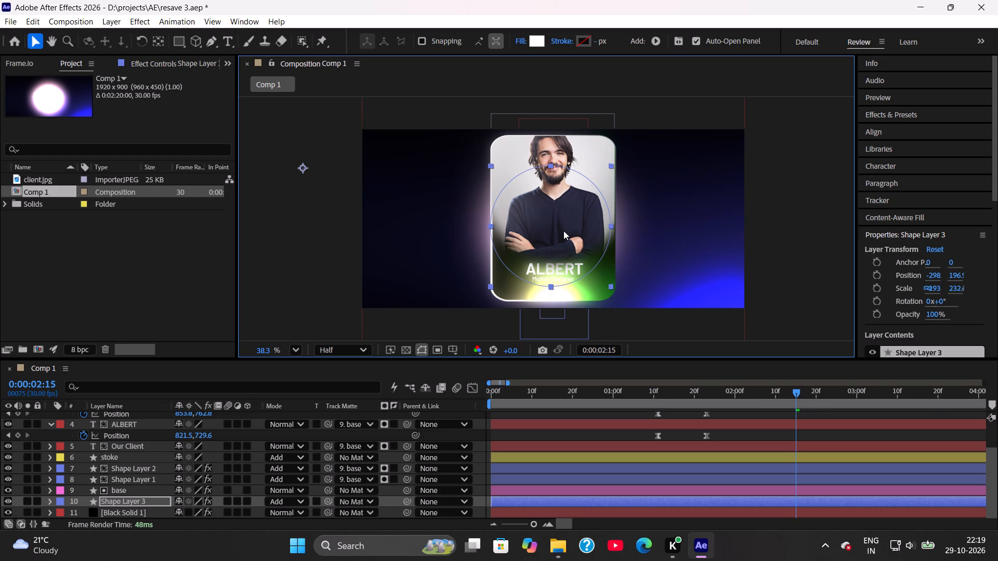
key("ctrl+s")
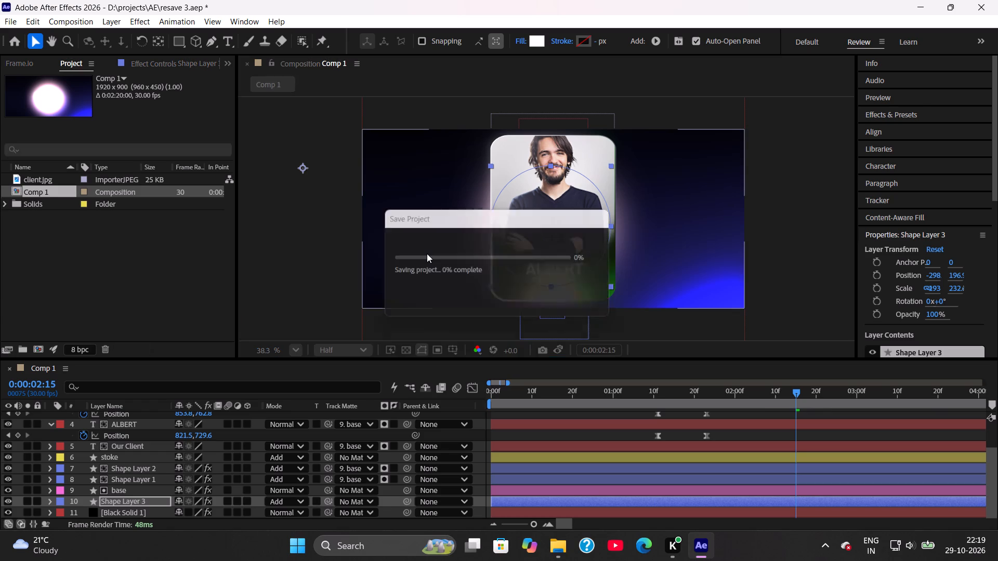
Unlock Comp 1's aspect ratio, set its height to 1000 px with the width at 1920 px, and save the project.
key("ctrl+k")
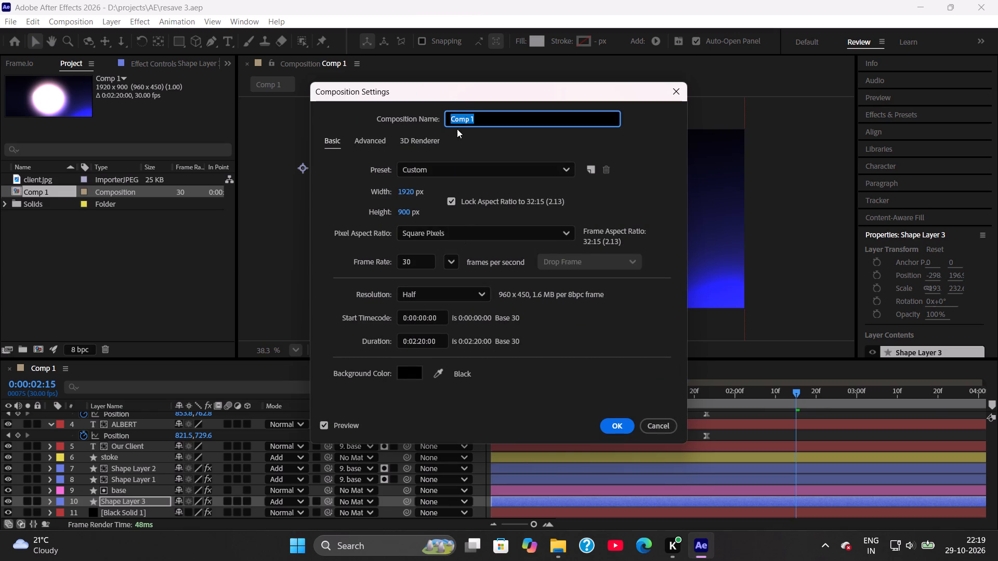
left_click(406, 217)
type("1000")
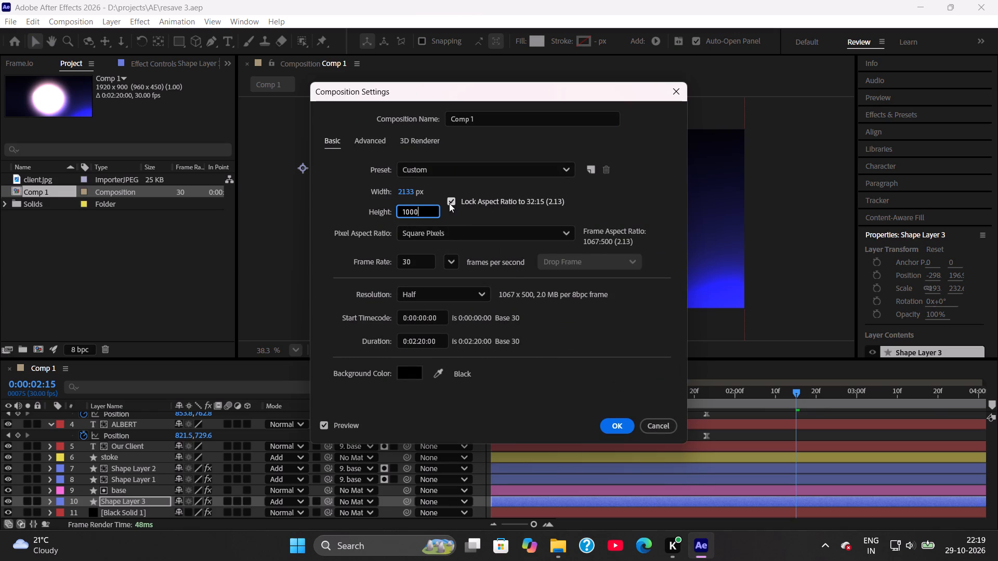
key("BackSpace")
key("BackSpace")
key("BackSpace")
key("BackSpace")
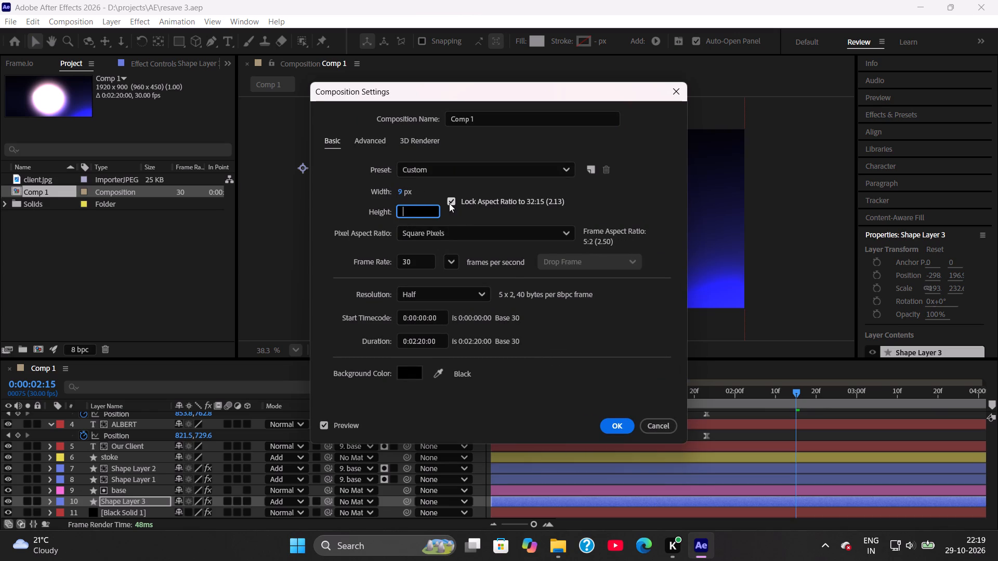
type("900")
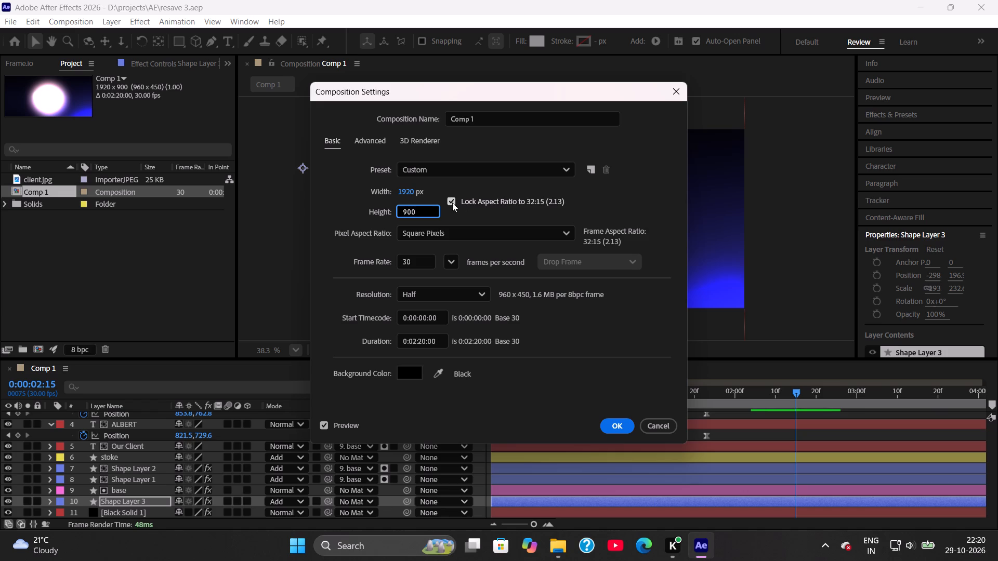
left_click(454, 201)
left_click(405, 211)
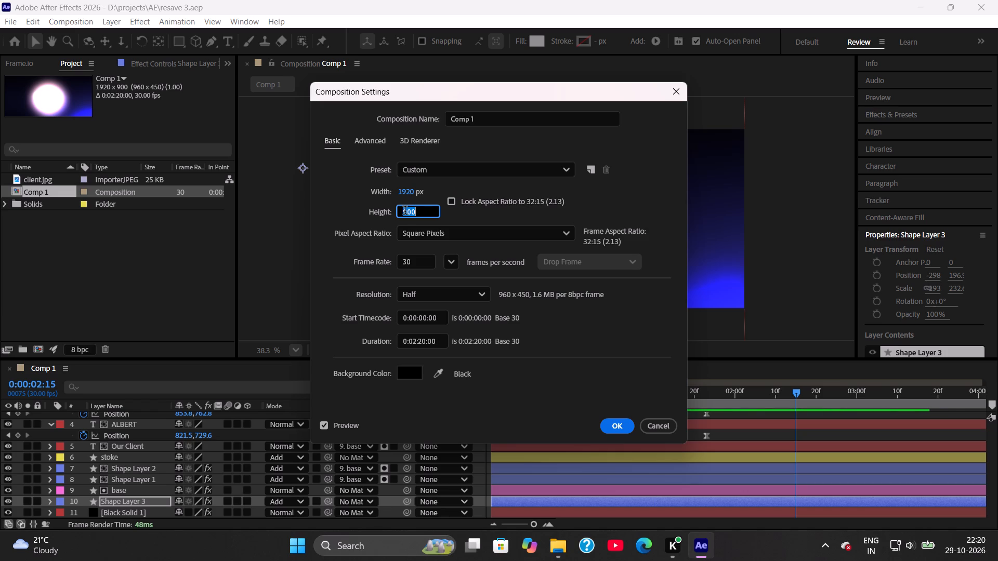
type("1000")
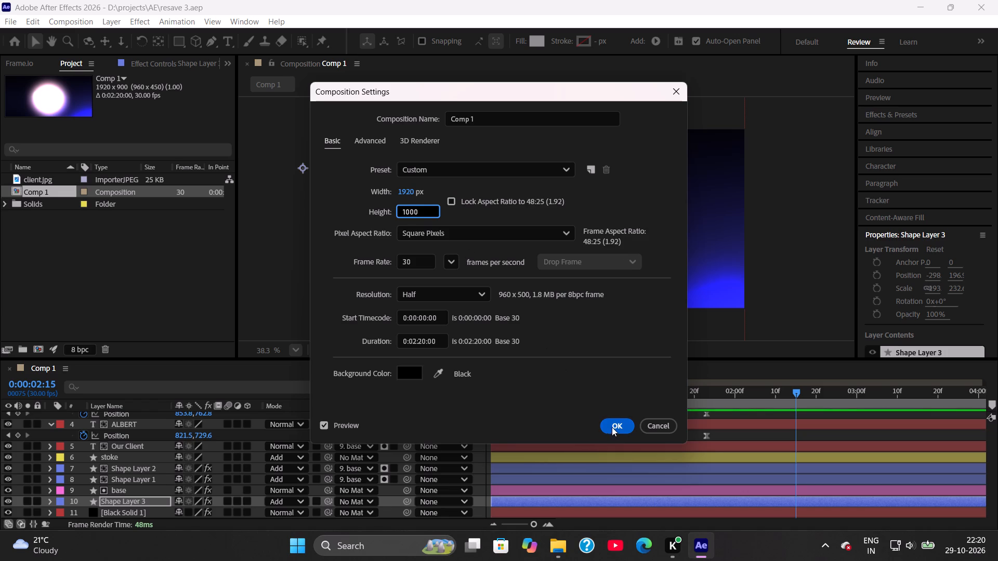
left_click(612, 427)
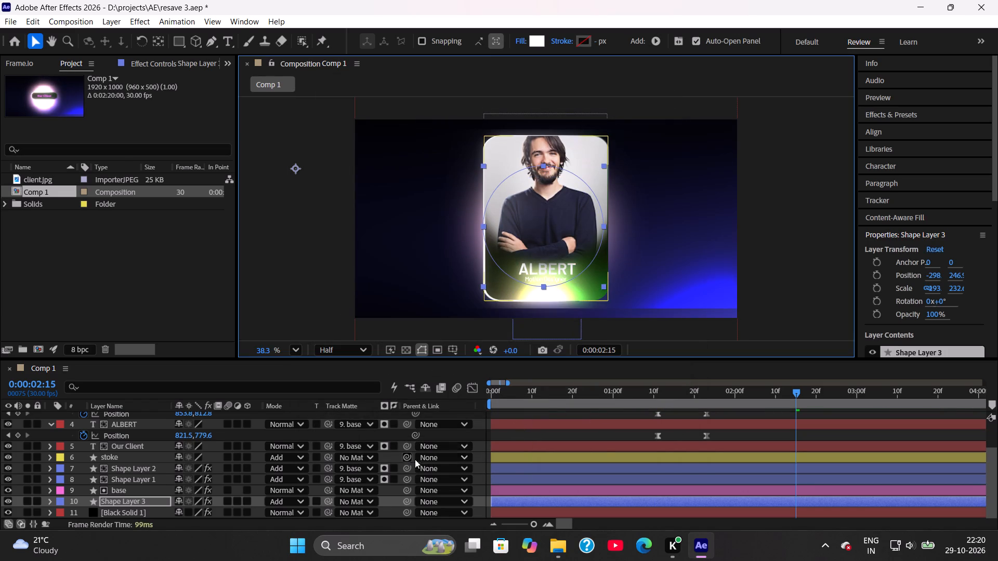
key("ctrl+s")
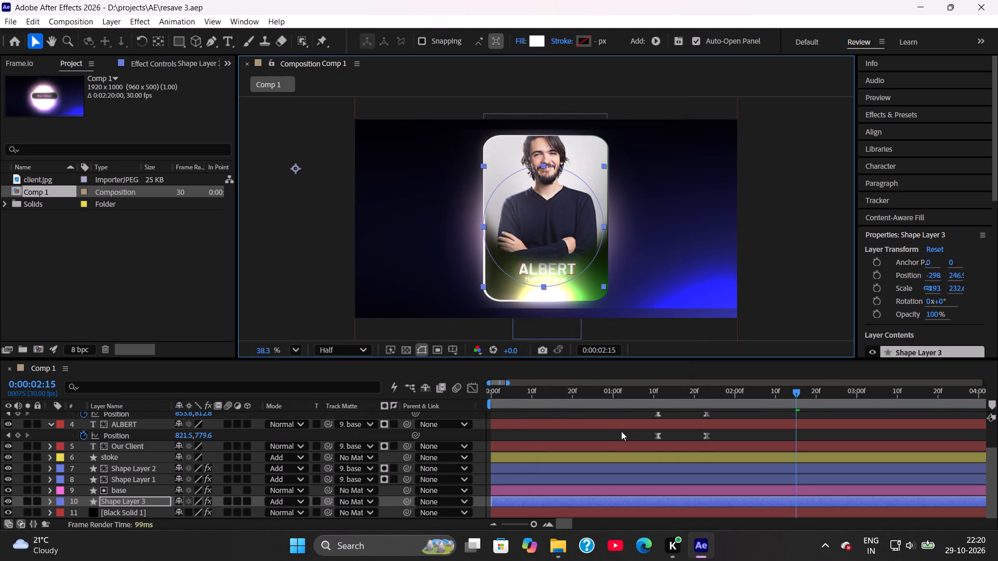
Hide and show Shape Layer 3 again to compare its glow behind the card, and save the project.
left_click(4, 500)
left_click(4, 500)
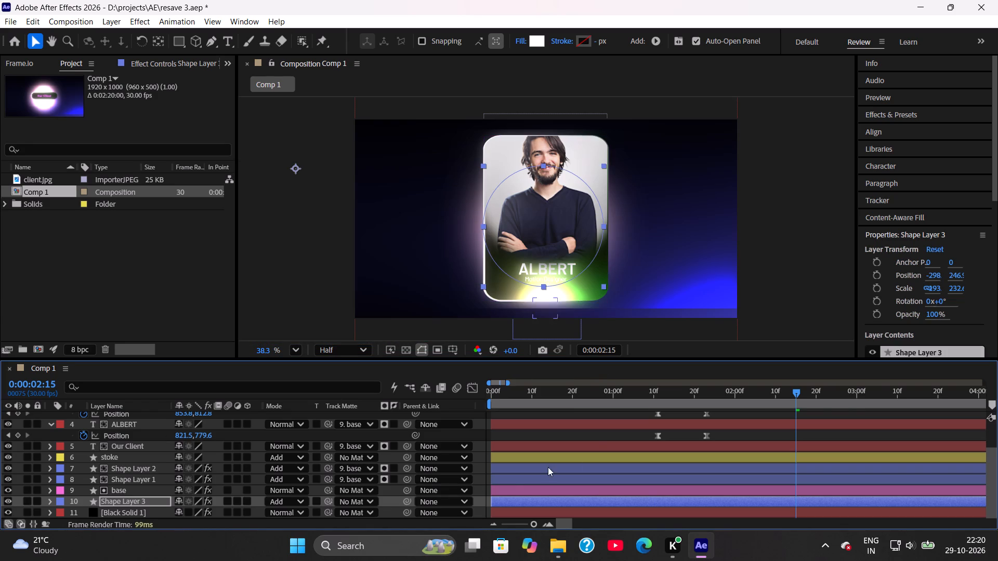
left_click(595, 434)
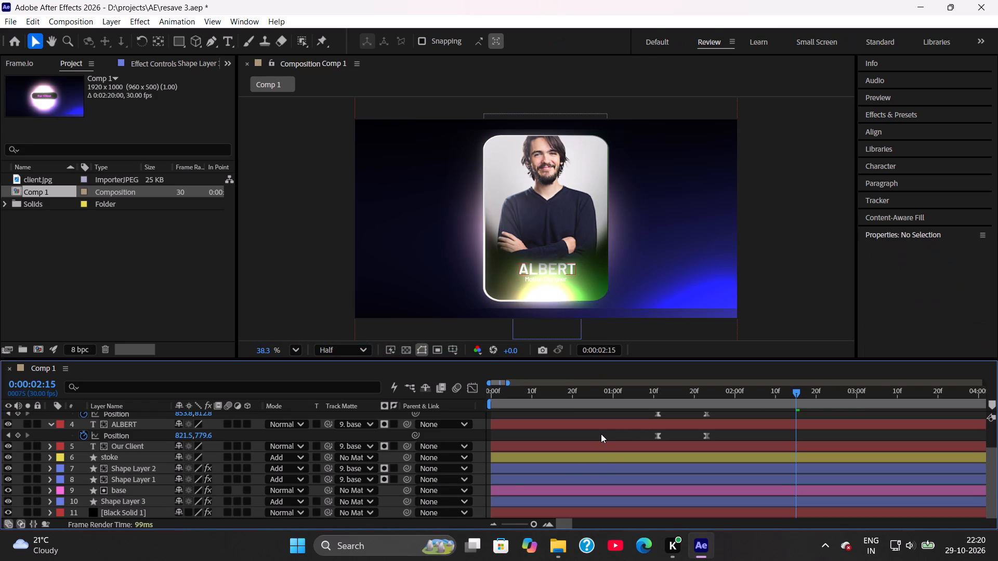
key("ctrl+s")
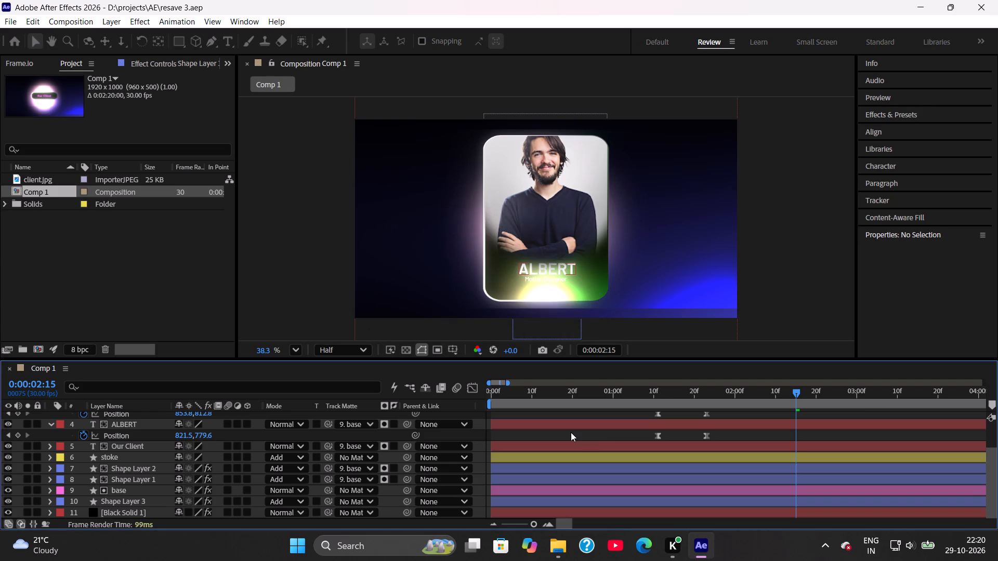
key("ctrl+s")
Select Shape Layer 2 and Shape Layer 1 in turn to check their ellipses at the card's lower edge.
scroll(625, 431, "down", 4)
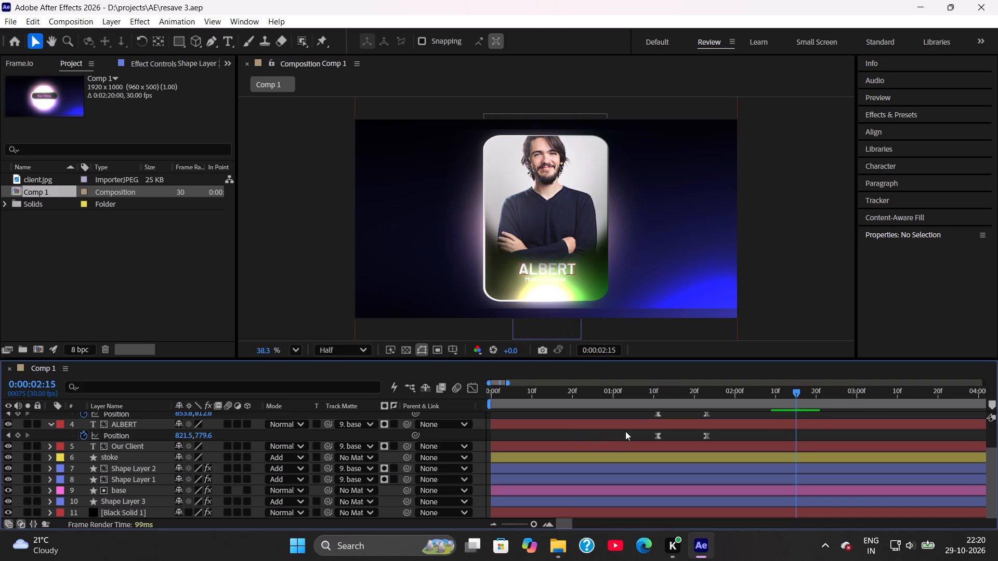
left_click(146, 469)
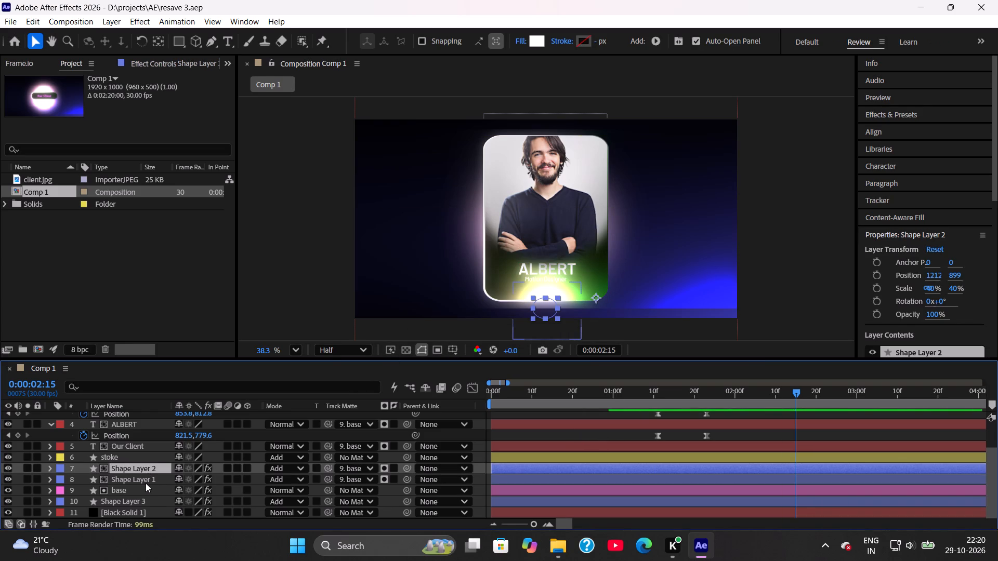
left_click(146, 483)
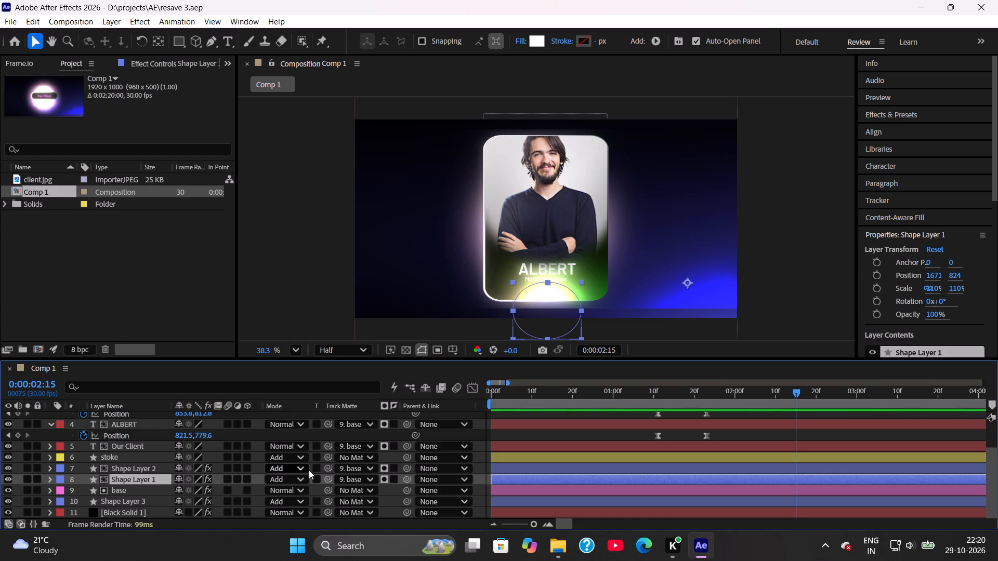
left_click(528, 434)
Save the project, and hide and show Adjustment Layer 1 again to compare its glow effect.
scroll(528, 437, "up", 5)
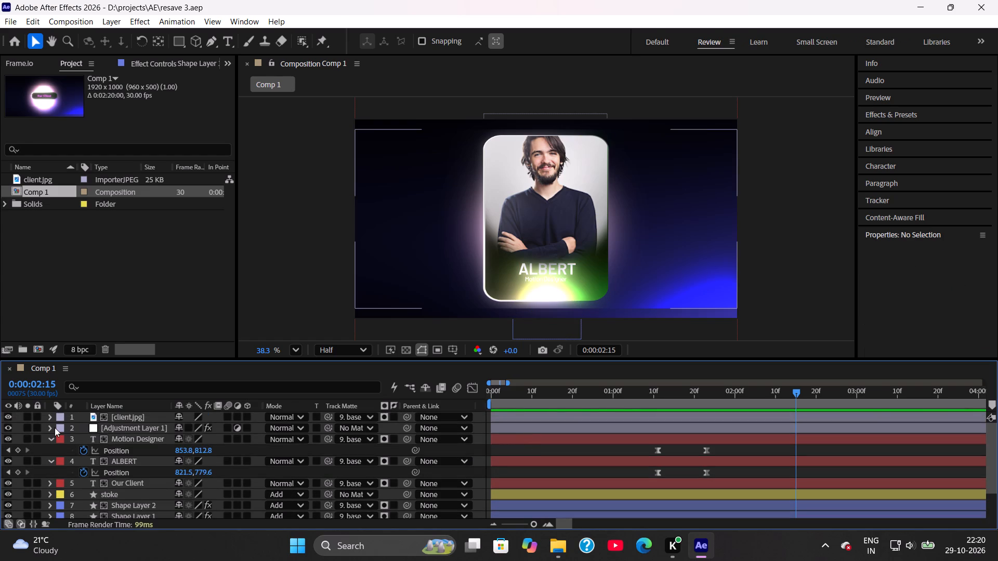
key("ctrl+s")
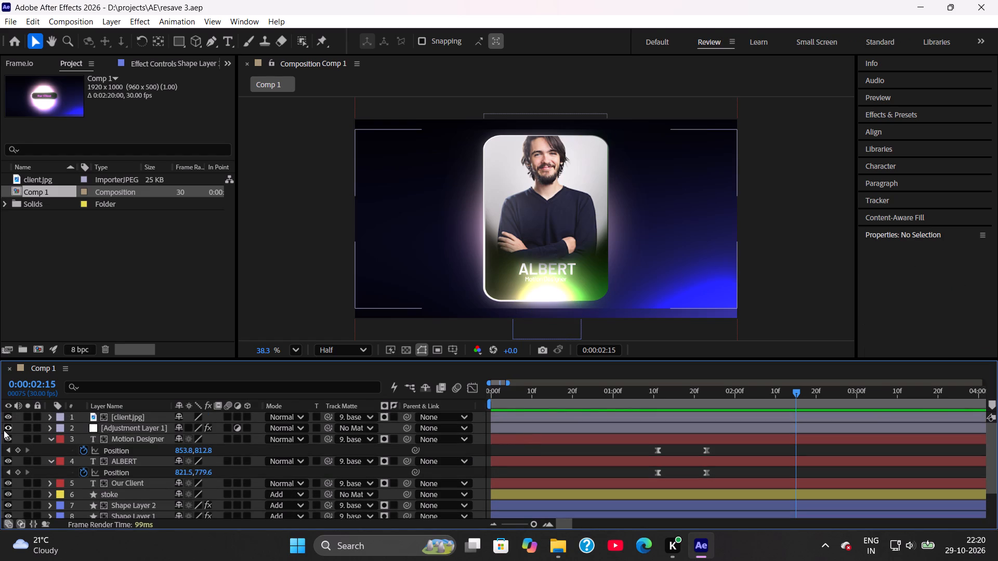
left_click(5, 430)
left_click(5, 430)
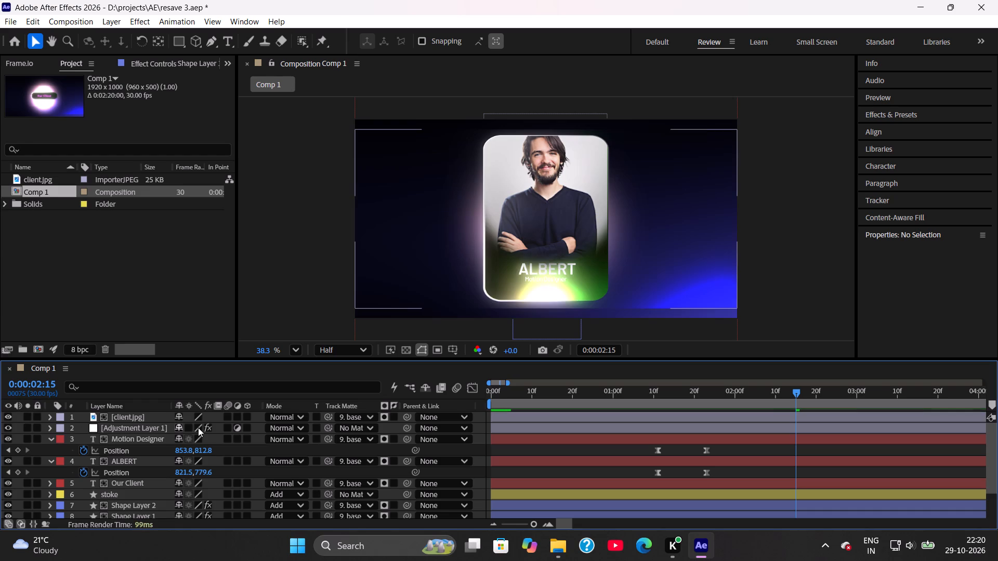
Open the effect controls for Adjustment Layer 1 and collapse its three Glow effects.
left_click(545, 448)
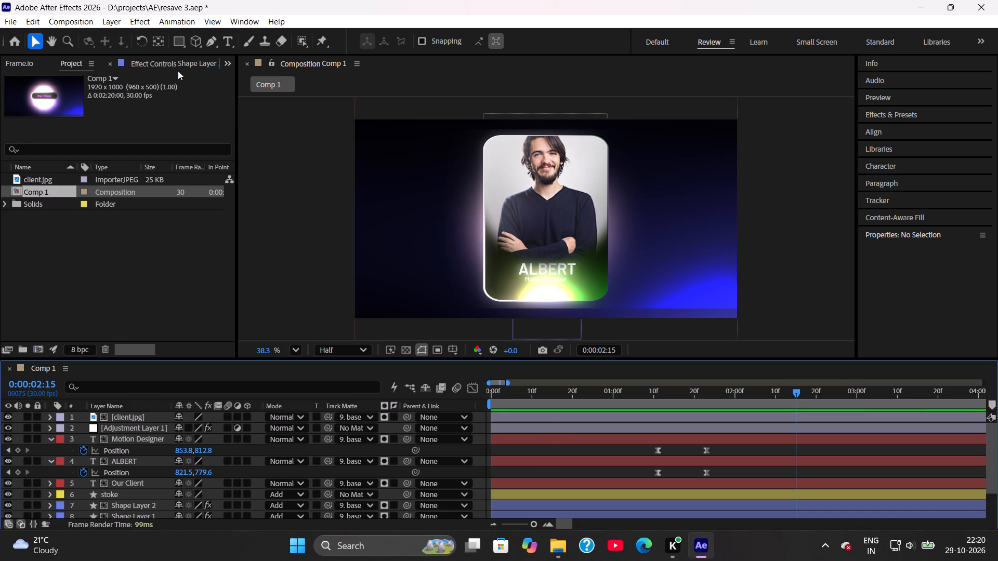
left_click(178, 65)
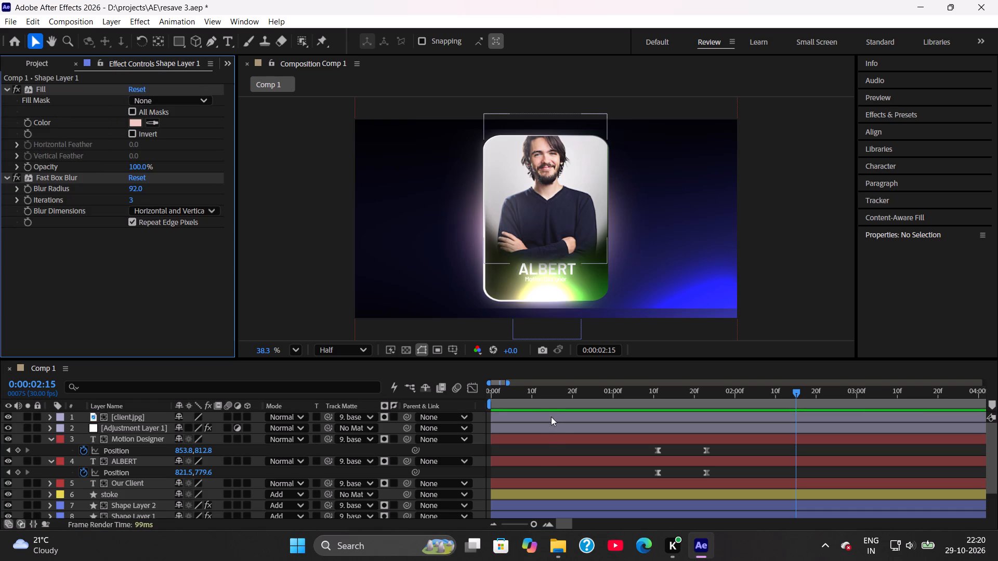
scroll(550, 417, "up", 2)
left_click(147, 425)
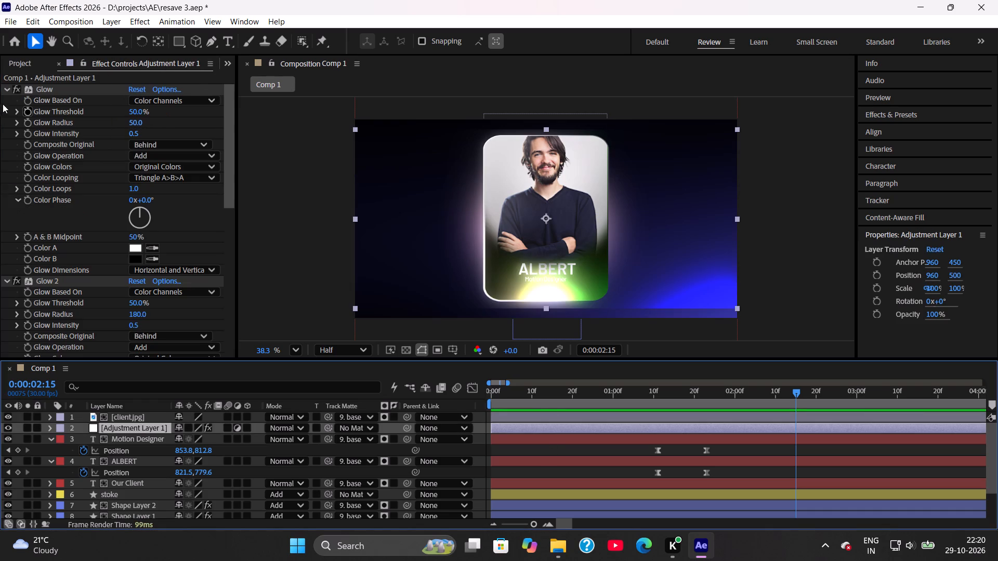
left_click(4, 89)
left_click(7, 98)
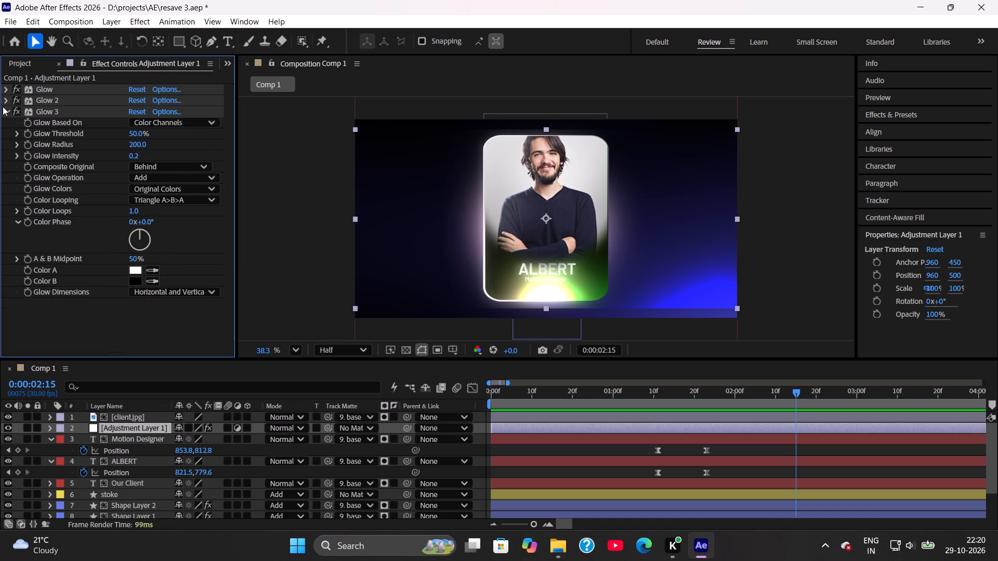
left_click(5, 113)
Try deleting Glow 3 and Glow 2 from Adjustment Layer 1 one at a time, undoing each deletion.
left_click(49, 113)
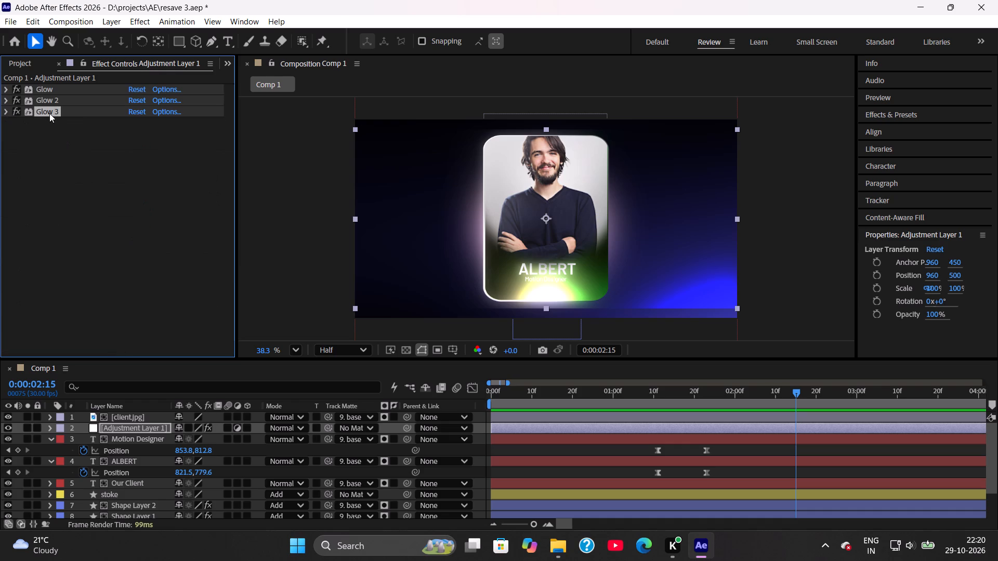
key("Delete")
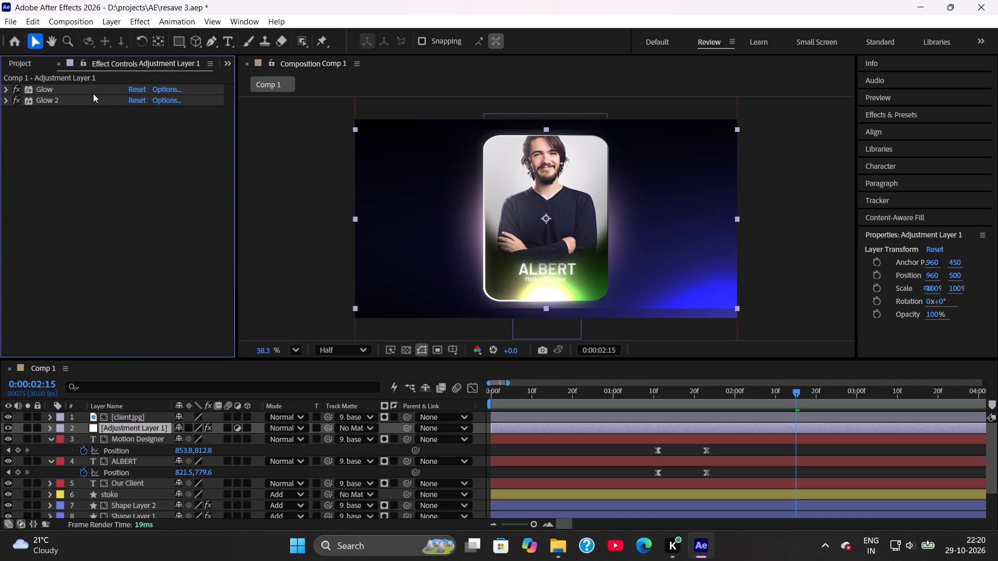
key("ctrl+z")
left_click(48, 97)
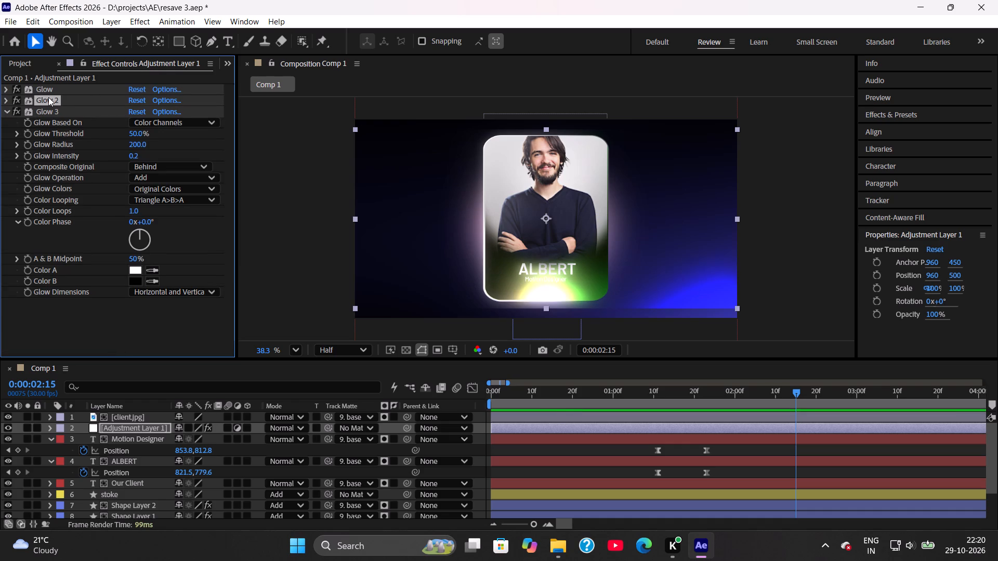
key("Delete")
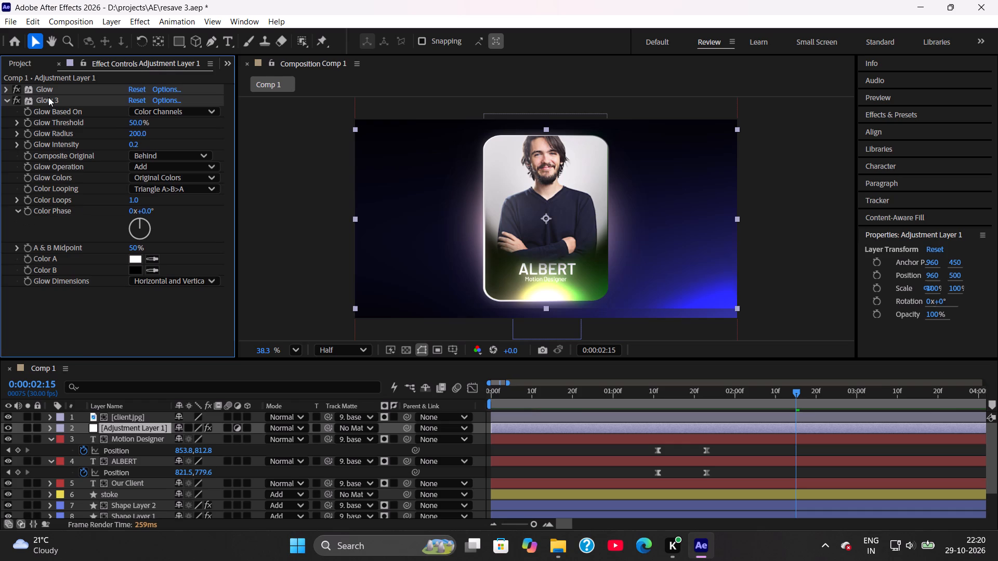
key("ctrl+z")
Delete the first Glow effect from Adjustment Layer 1, collapse the remaining two, and save the project.
scroll(58, 102, "up", 3)
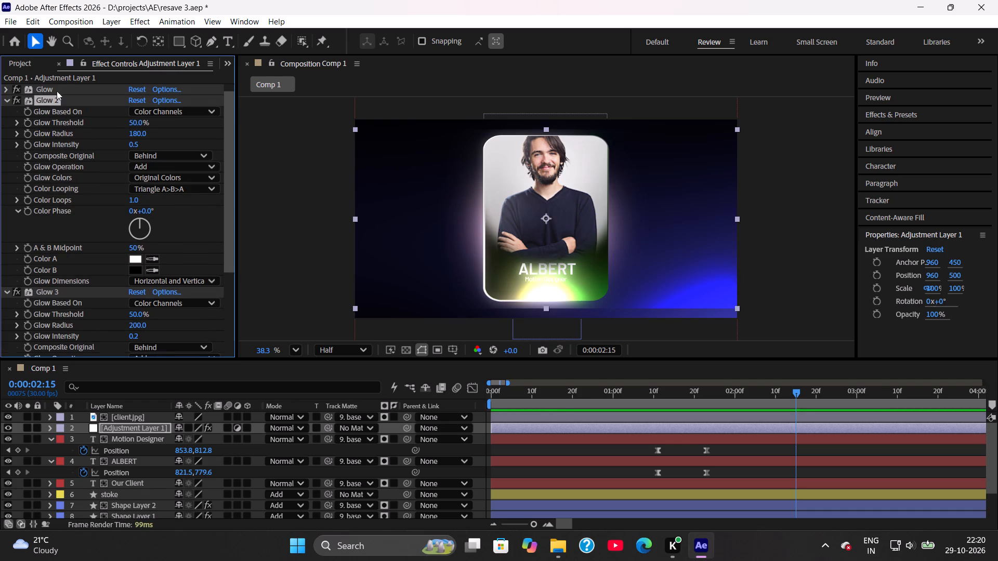
left_click(53, 88)
key("Delete")
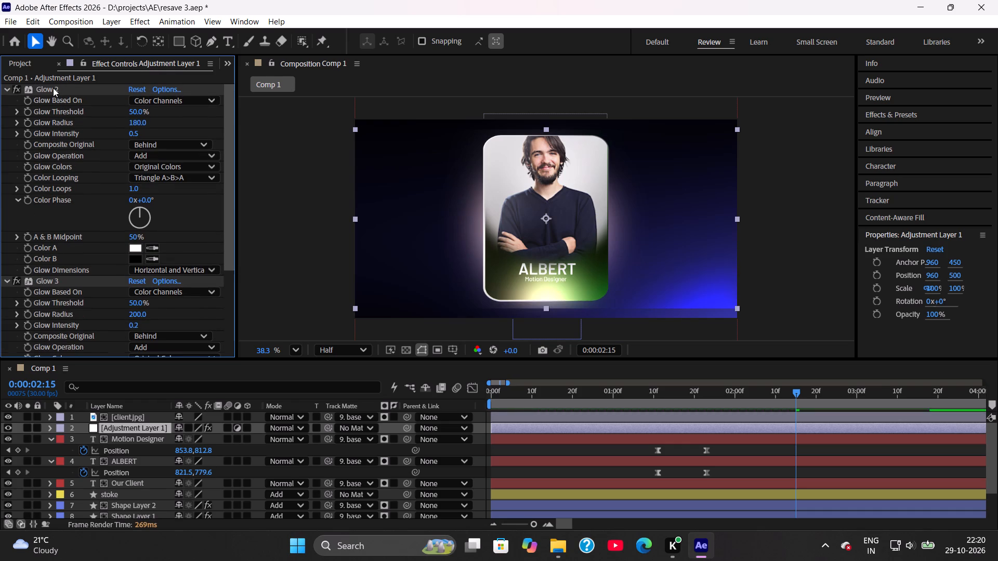
left_click(7, 91)
left_click(7, 98)
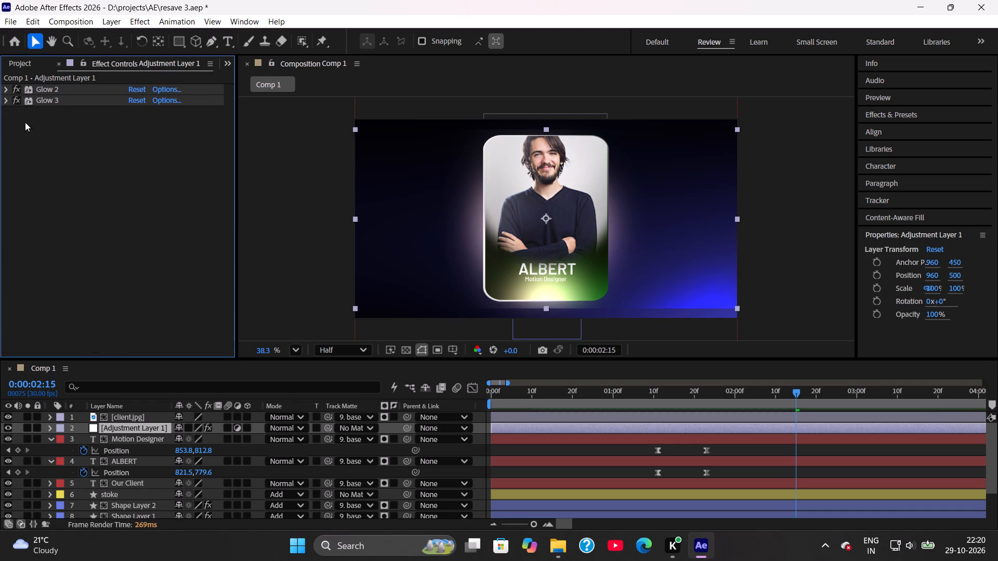
left_click(95, 203)
key("ctrl+s")
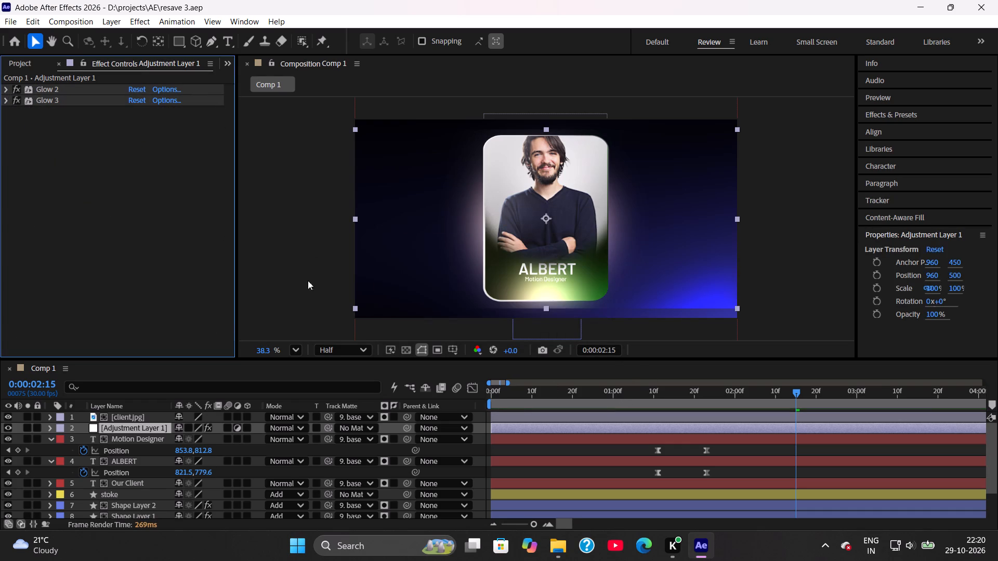
Set the Glow Radius of Adjustment Layer 1's Glow 3 effect to 150.
left_click(0, 101)
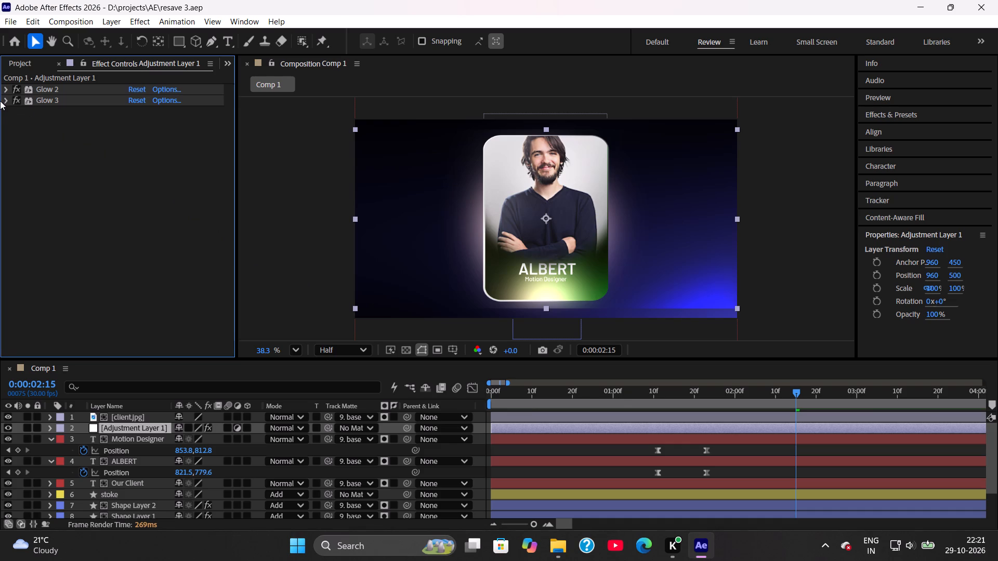
left_click(8, 98)
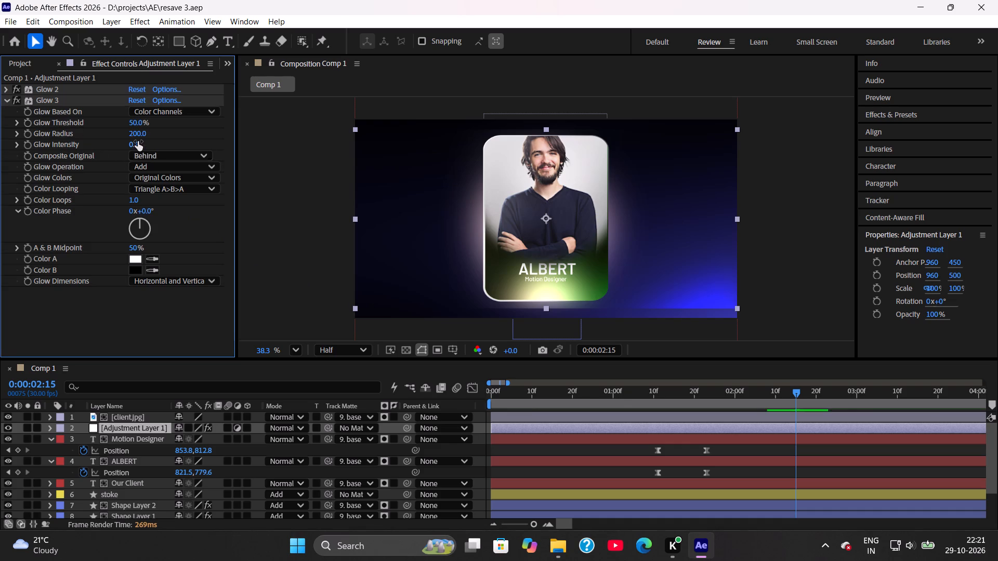
left_click(136, 136)
type("150")
key("Return")
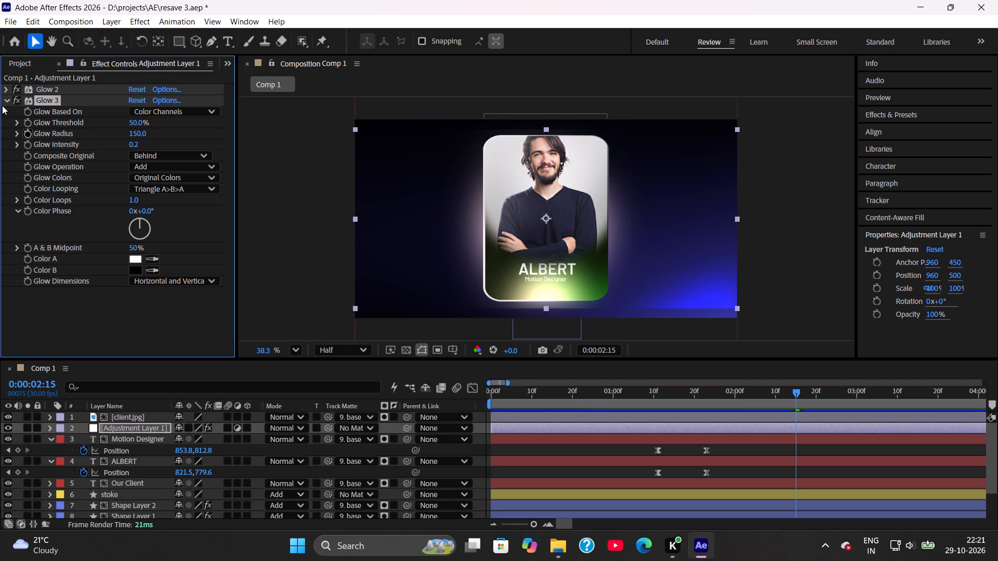
Collapse Glow 3 and set the Glow Radius of Adjustment Layer 1's Glow 2 effect to 100.
left_click(3, 104)
left_click(3, 86)
left_click(135, 123)
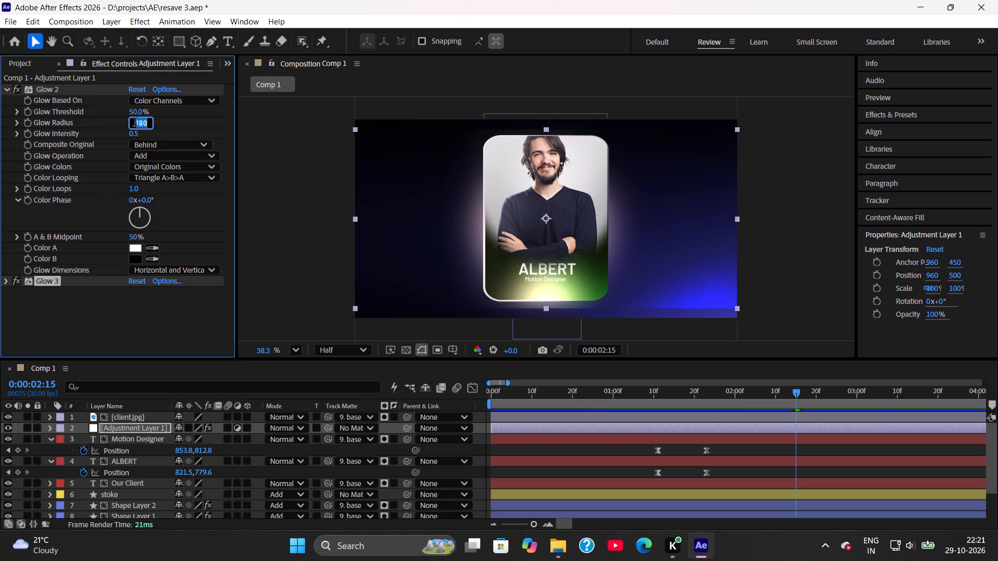
type("100")
key("Return")
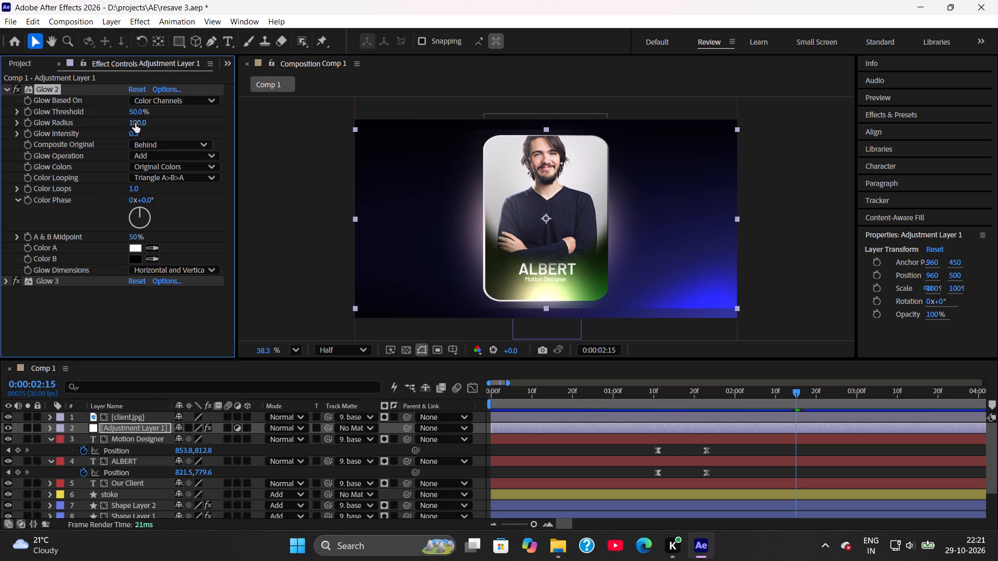
Dismiss the After Effects crash error and the save notice, and close the application.
left_click(135, 123)
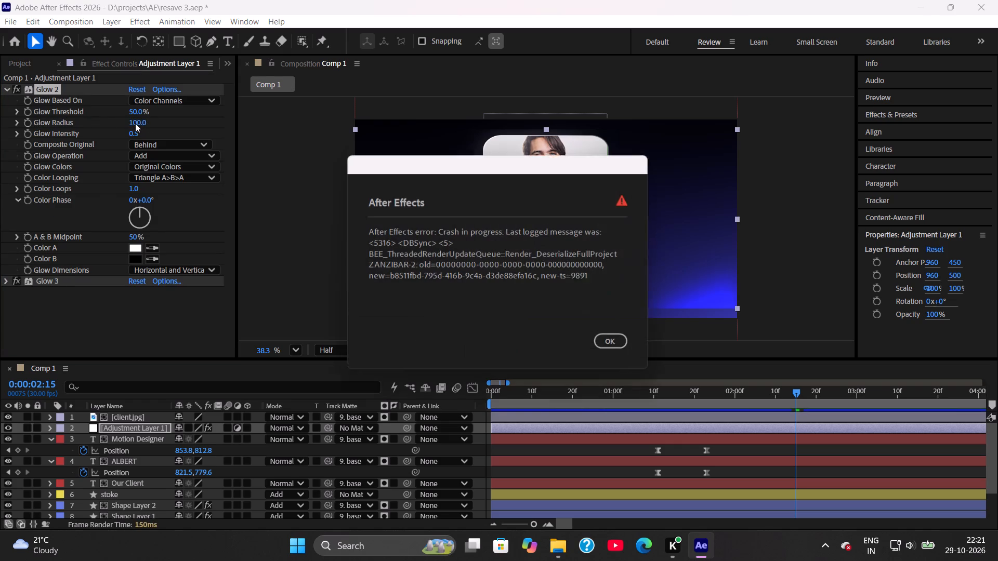
key("2")
left_click(615, 344)
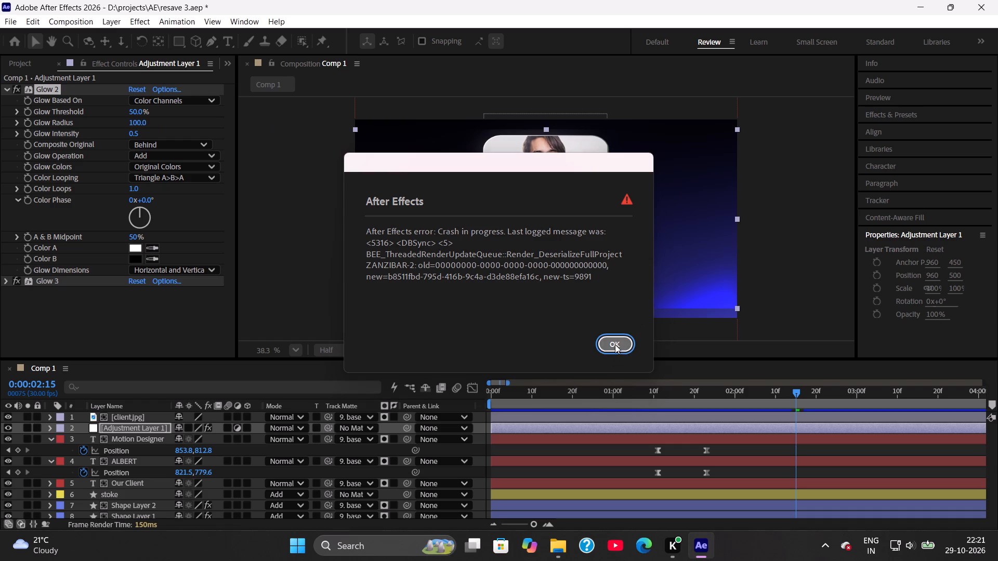
double_click(611, 334)
left_click(612, 322)
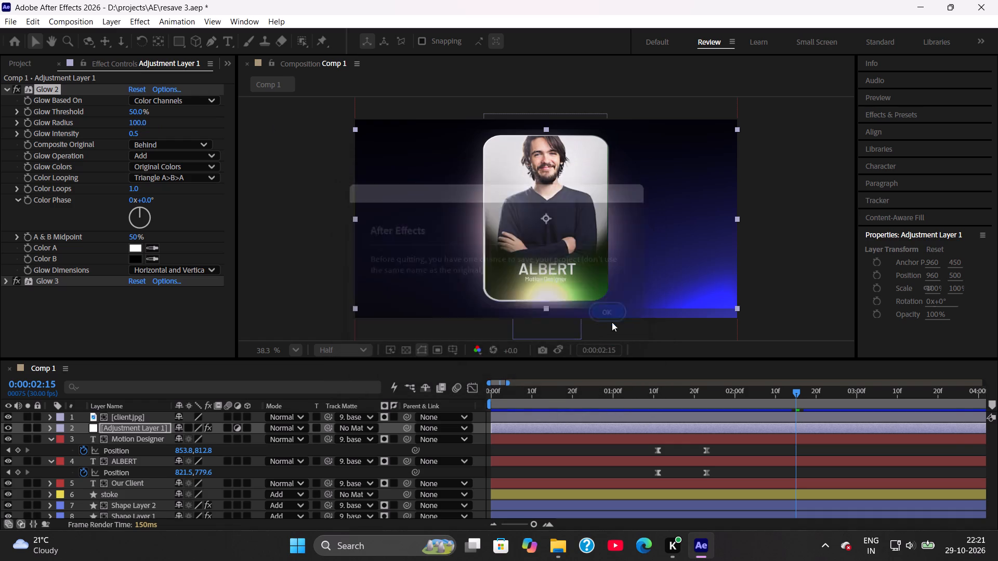
left_click(977, 9)
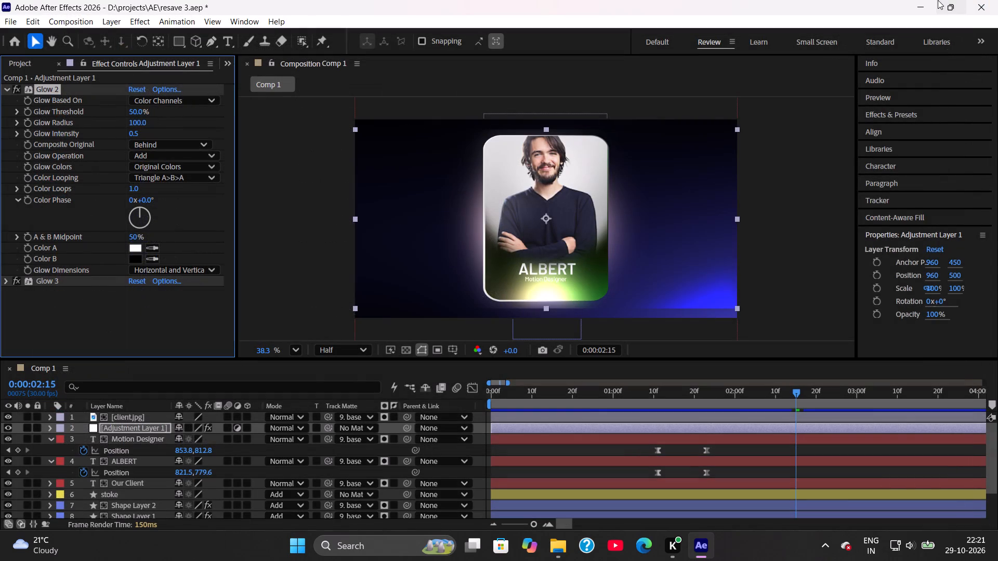
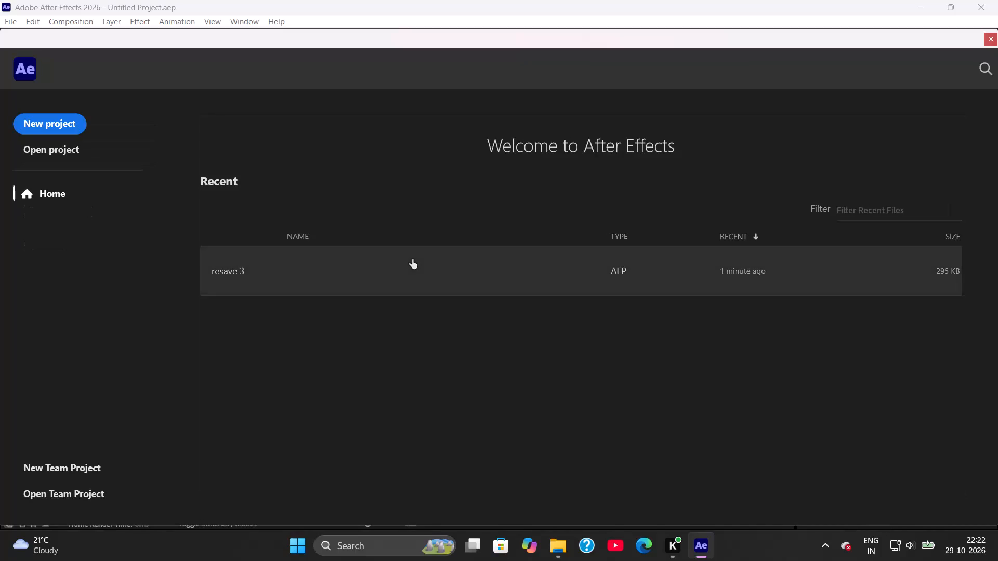
Reopen the resave 3 project from the recent files and save it.
left_click(412, 259)
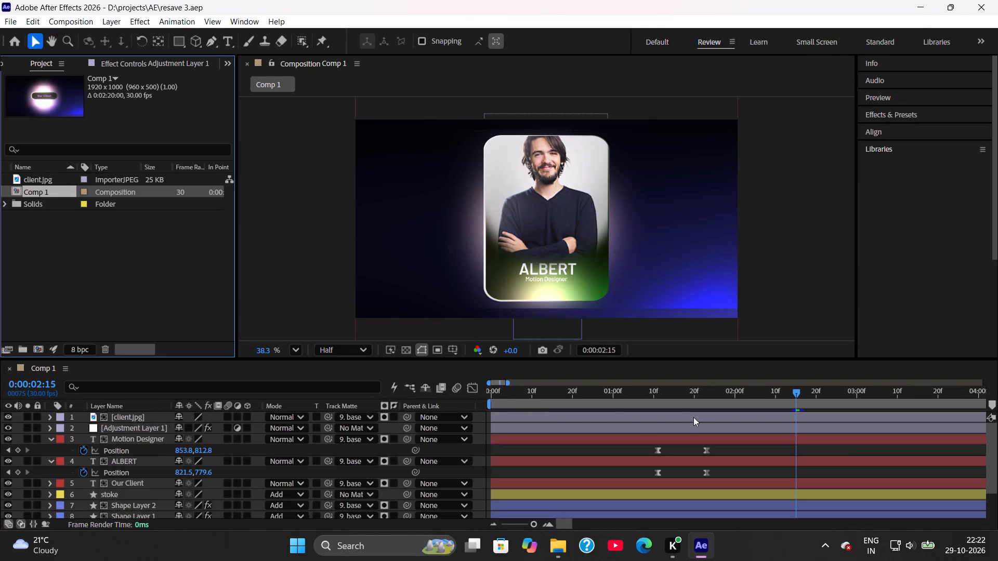
key("ctrl+s")
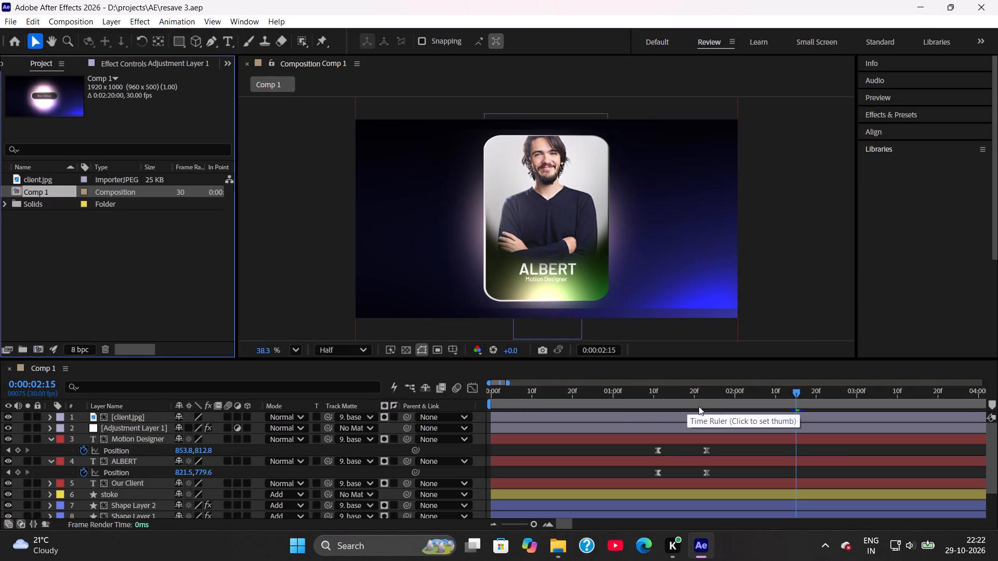
Scrub through Comp 1 from the Our Client title to the full ALBERT card to review the animation, and save the project.
left_click_drag(717, 399, 574, 399)
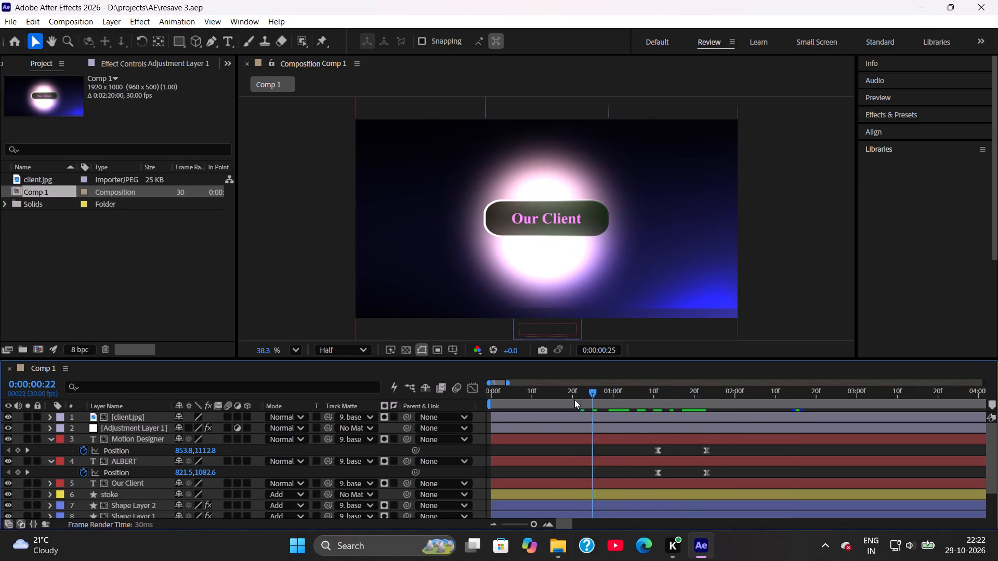
left_click_drag(574, 399, 872, 404)
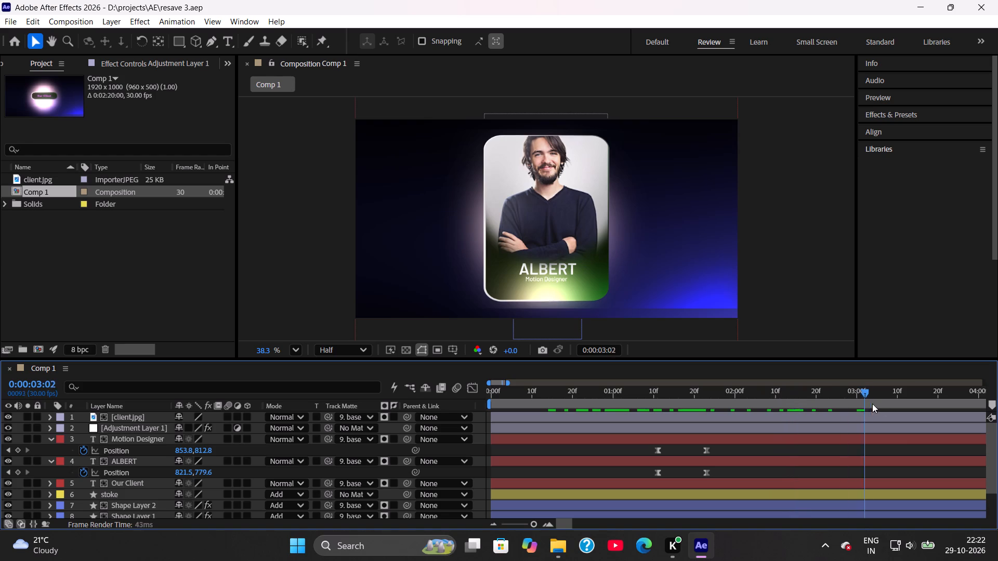
left_click_drag(872, 404, 974, 406)
key("ctrl+s")
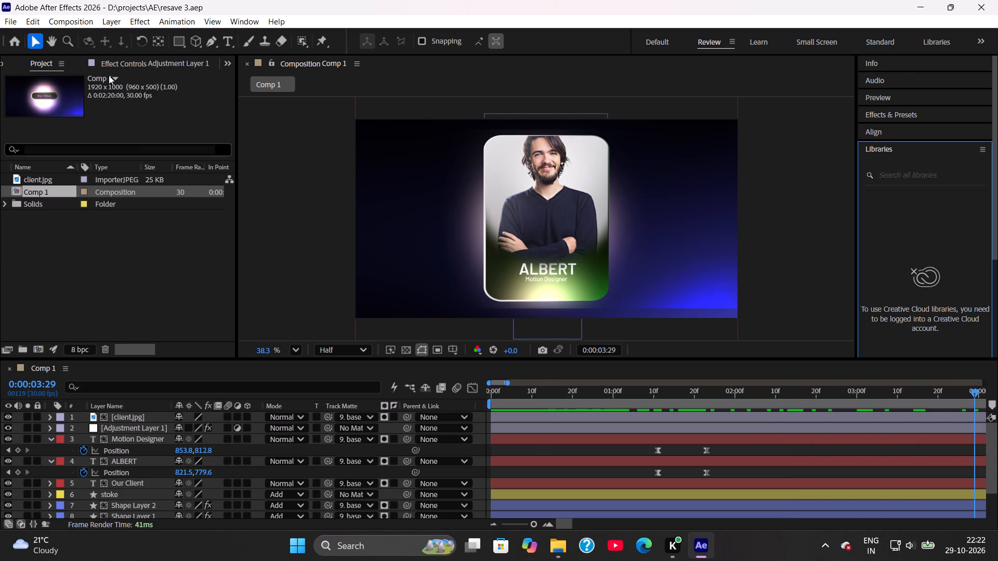
Expand both Glow effects on Adjustment Layer 1 and set Glow 2's Glow Radius to 200.
scroll(539, 434, "up", 5)
left_click(140, 428)
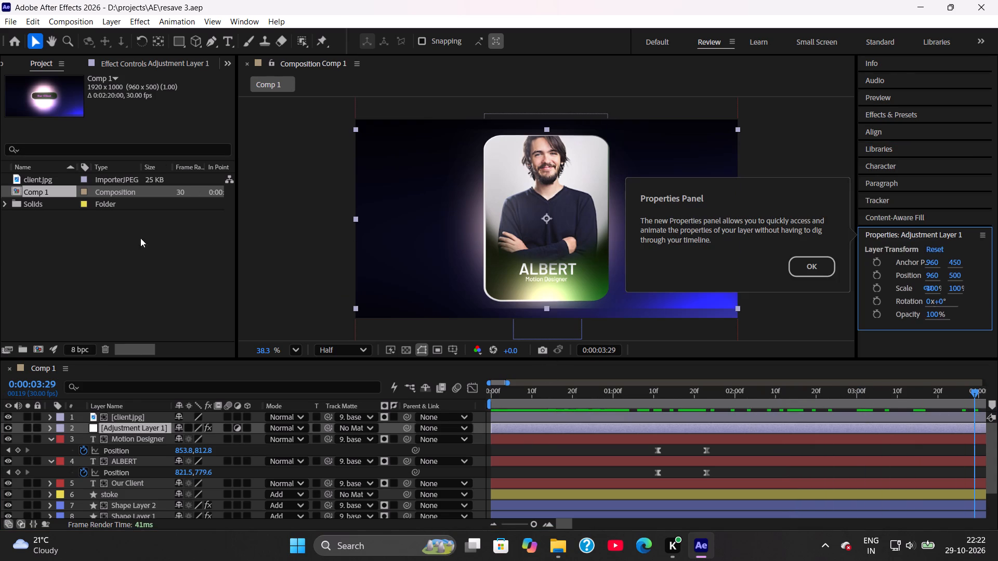
left_click(151, 61)
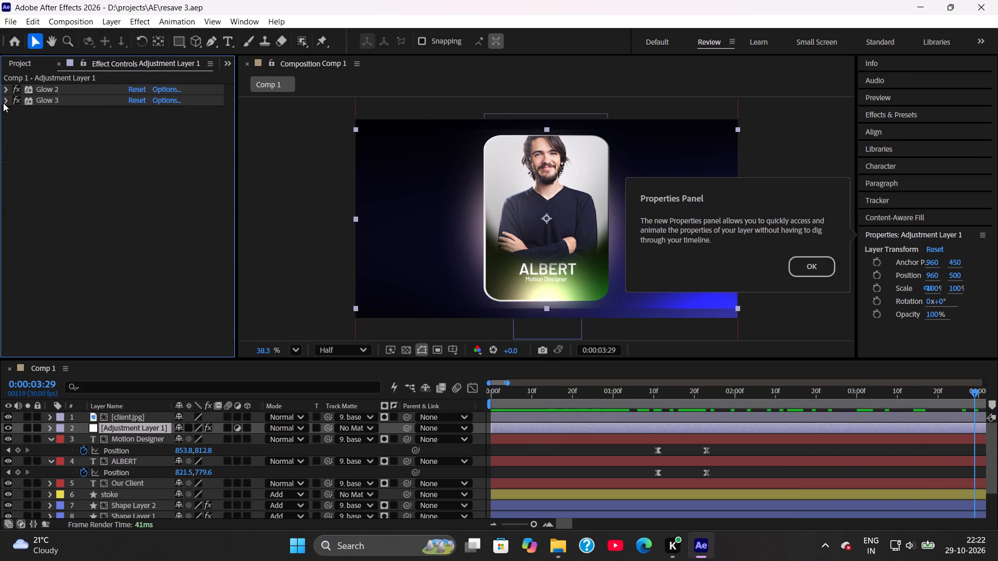
left_click(2, 100)
left_click(5, 92)
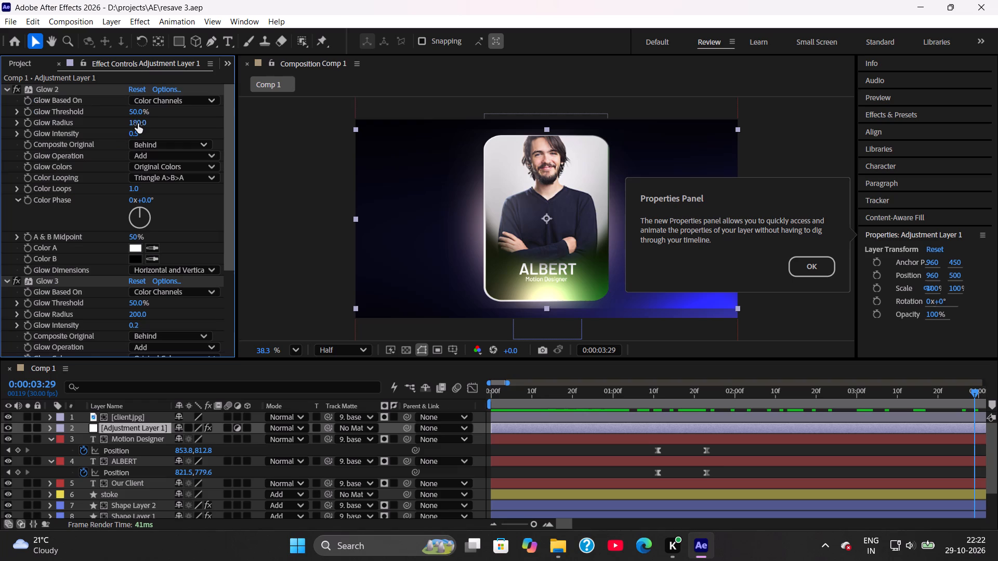
left_click(138, 124)
type("200")
key("Return")
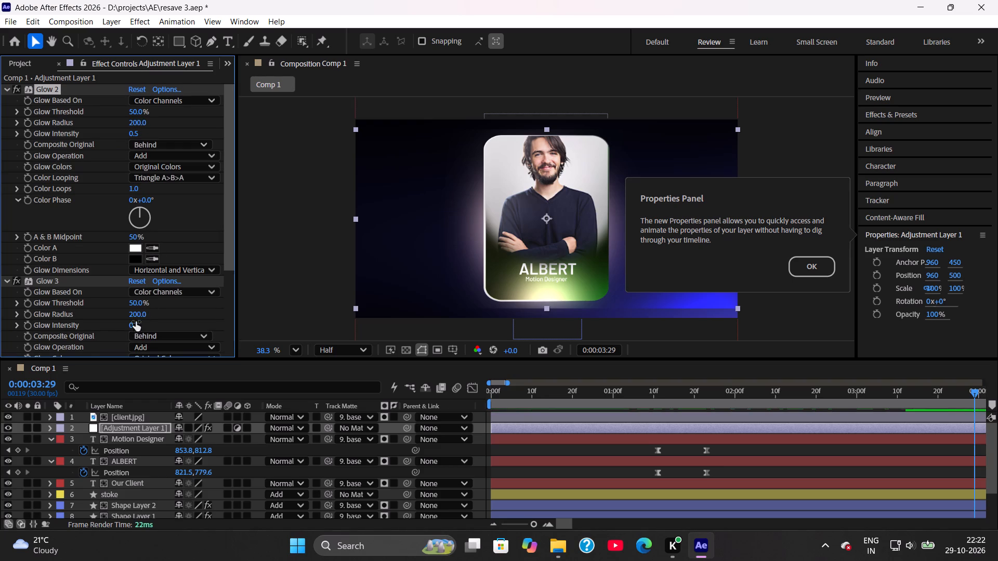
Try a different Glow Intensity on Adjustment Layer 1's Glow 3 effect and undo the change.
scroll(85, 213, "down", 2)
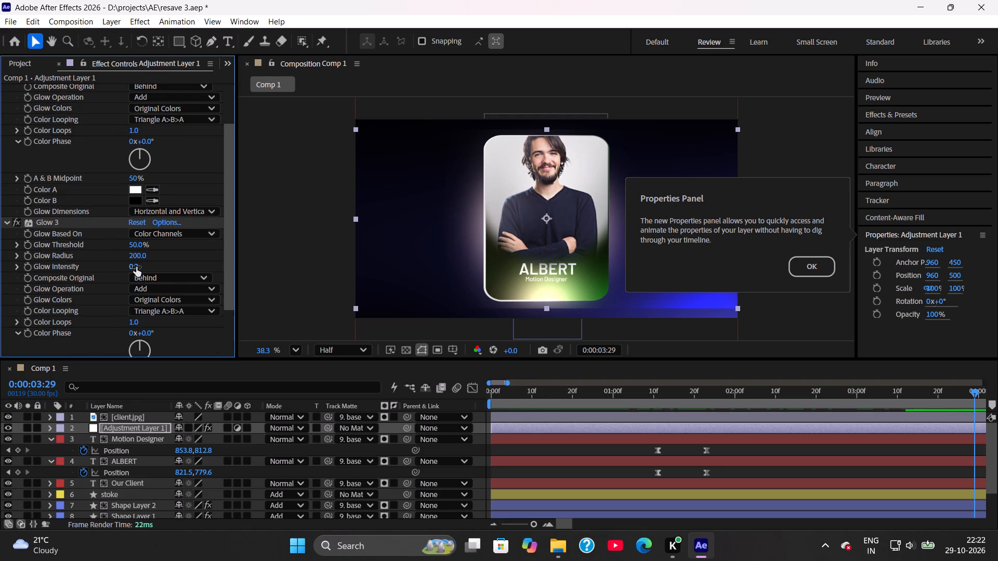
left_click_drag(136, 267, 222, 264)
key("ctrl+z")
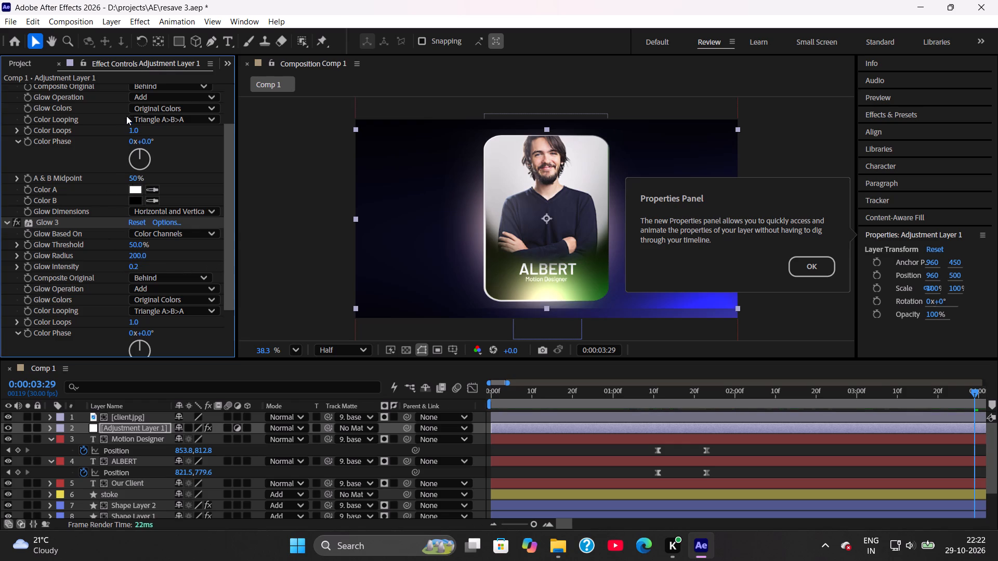
Save the project and dismiss the Properties Panel tip.
scroll(101, 142, "up", 6)
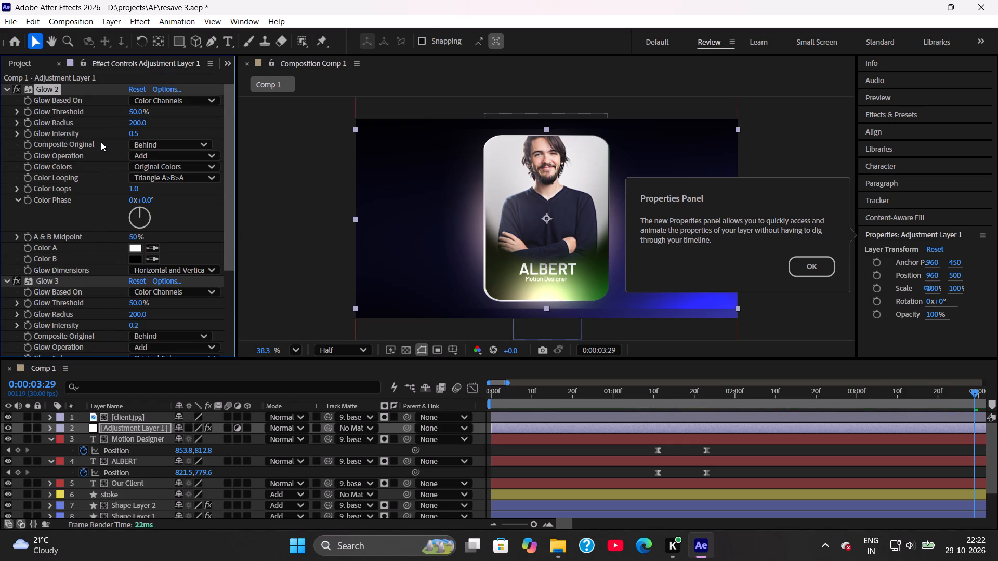
scroll(101, 142, "down", 4)
key("ctrl+s")
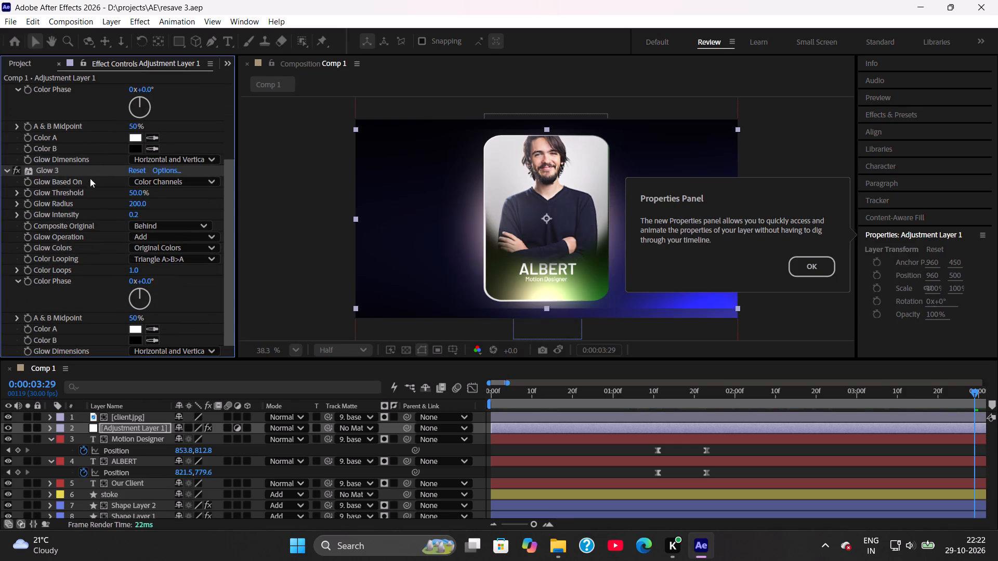
scroll(90, 181, "down", 2)
left_click(807, 270)
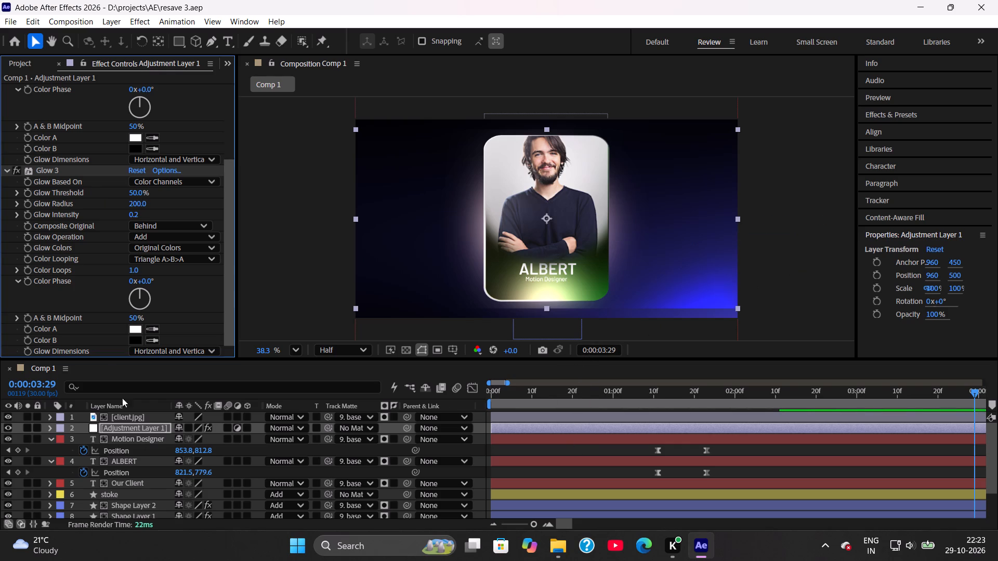
Set the Glow Radius of Adjustment Layer 1's Glow 3 effect to 250.
left_click(139, 203)
type("250")
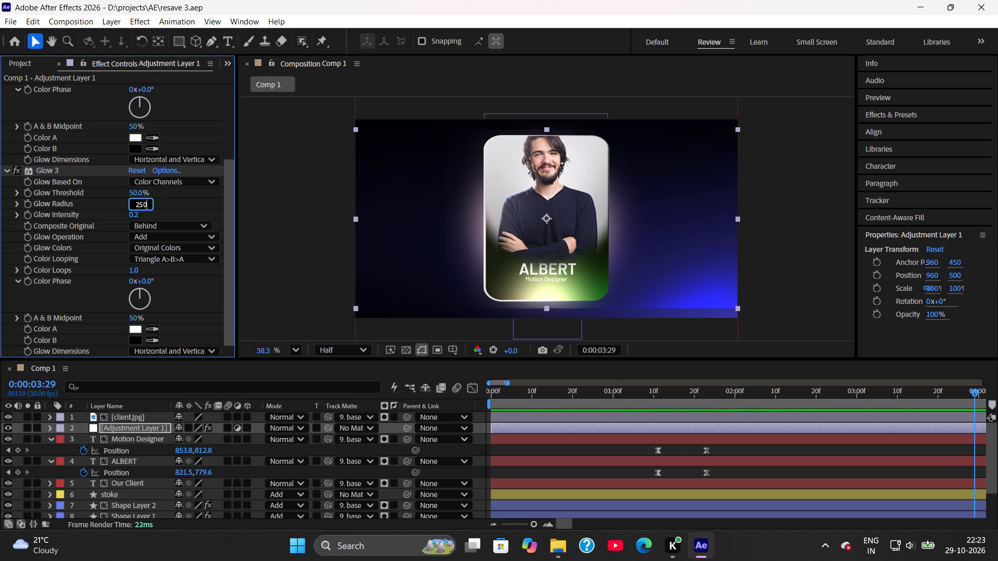
key("Return")
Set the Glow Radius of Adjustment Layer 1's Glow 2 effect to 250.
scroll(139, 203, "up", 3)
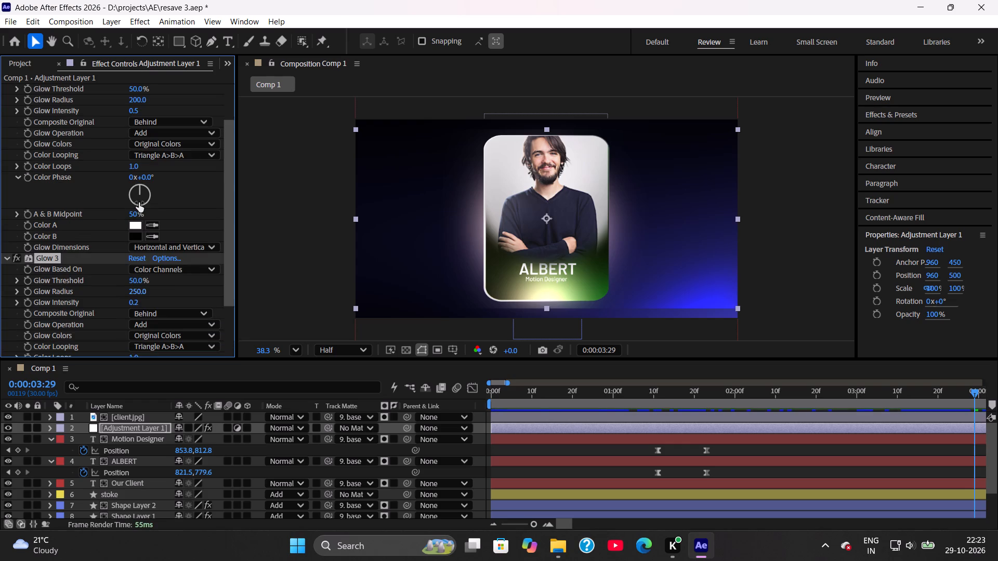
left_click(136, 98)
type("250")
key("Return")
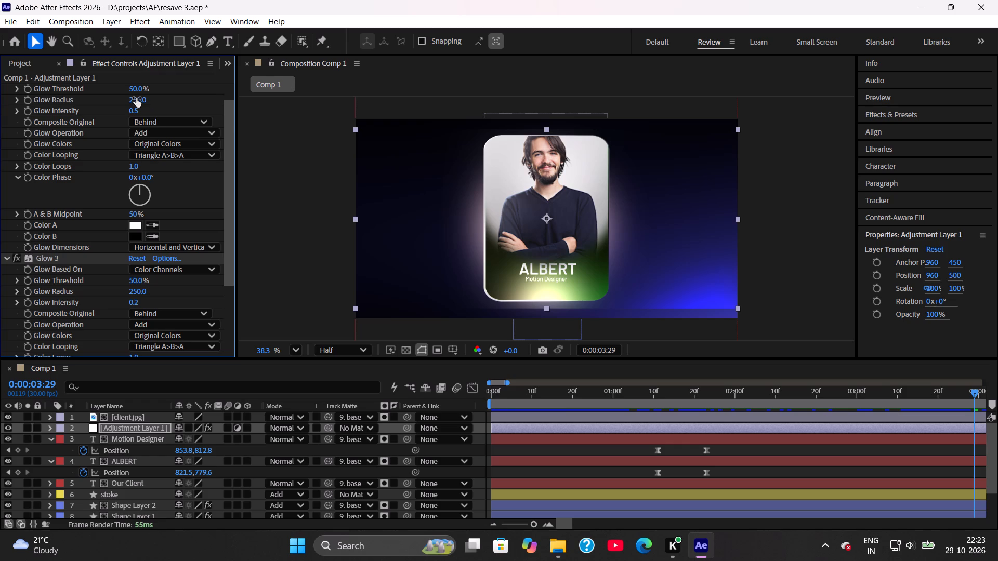
Set the Glow Radius of Adjustment Layer 1's Glow 2 effect to 300 and save the project.
left_click(136, 98)
type("300")
key("Return")
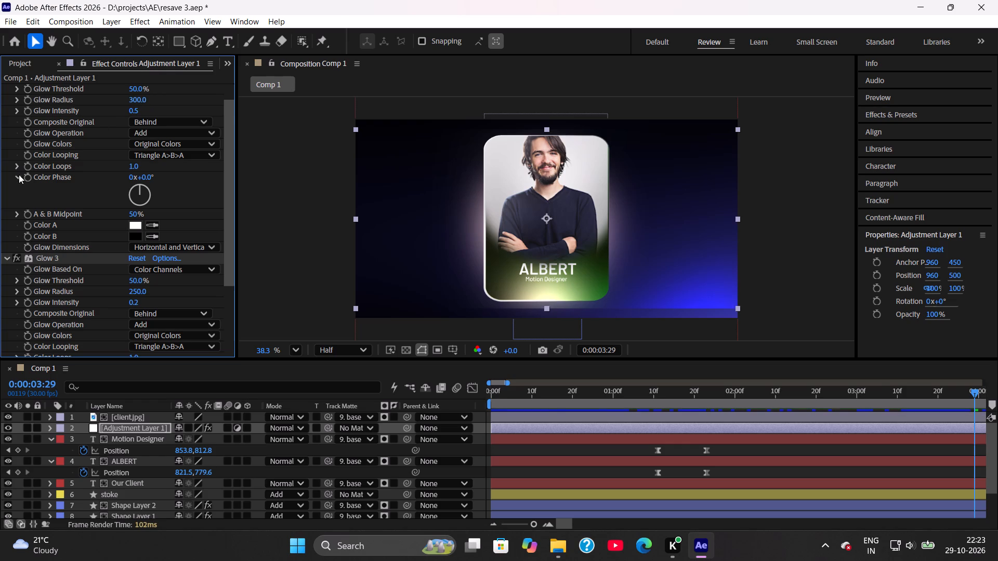
key("ctrl+s")
Deselect the layer, scrub through the card reveal to 0:00:02:10 to review the glow, and save the project.
scroll(694, 461, "down", 4)
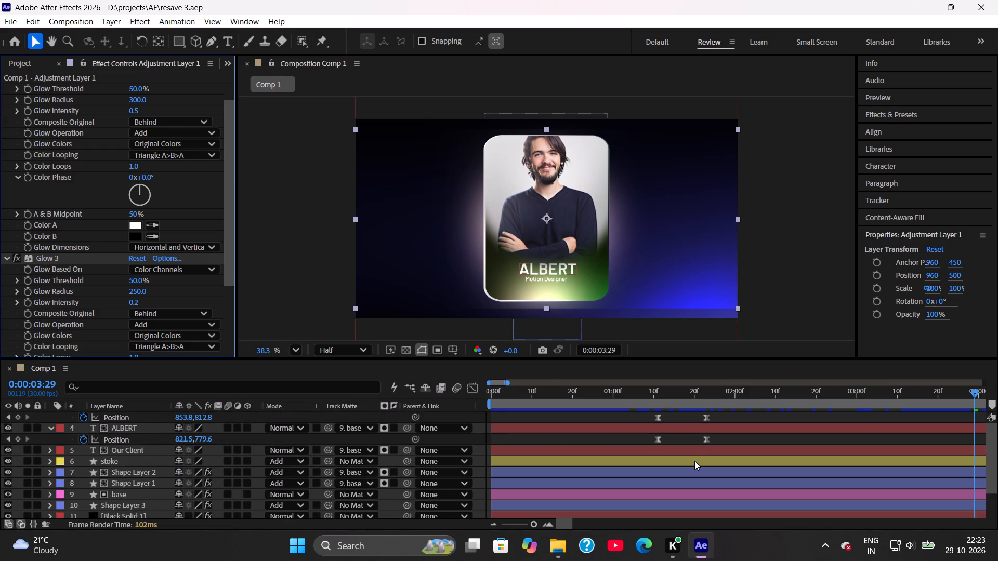
scroll(694, 461, "up", 9)
left_click(585, 449)
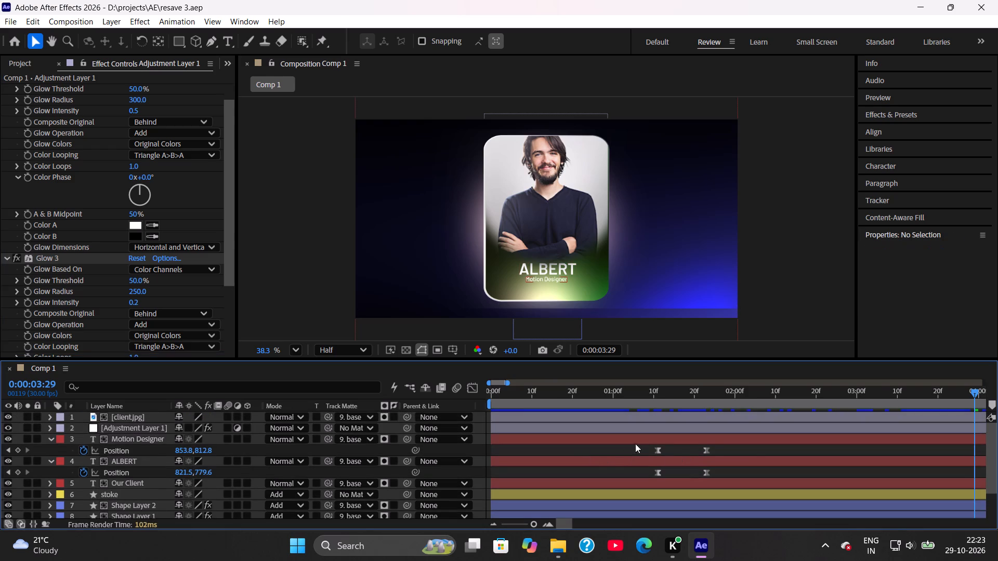
left_click_drag(663, 392, 742, 393)
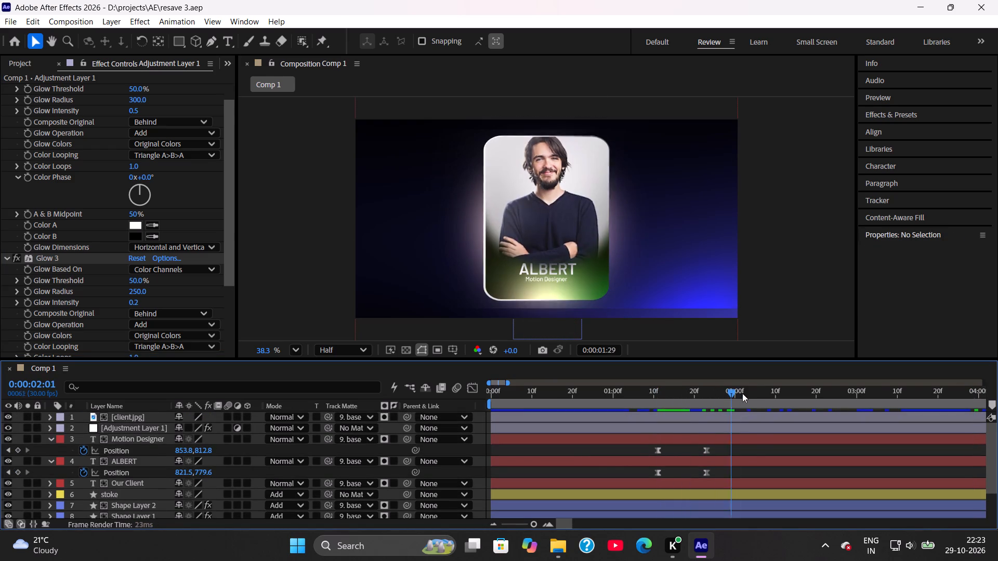
left_click_drag(742, 393, 774, 395)
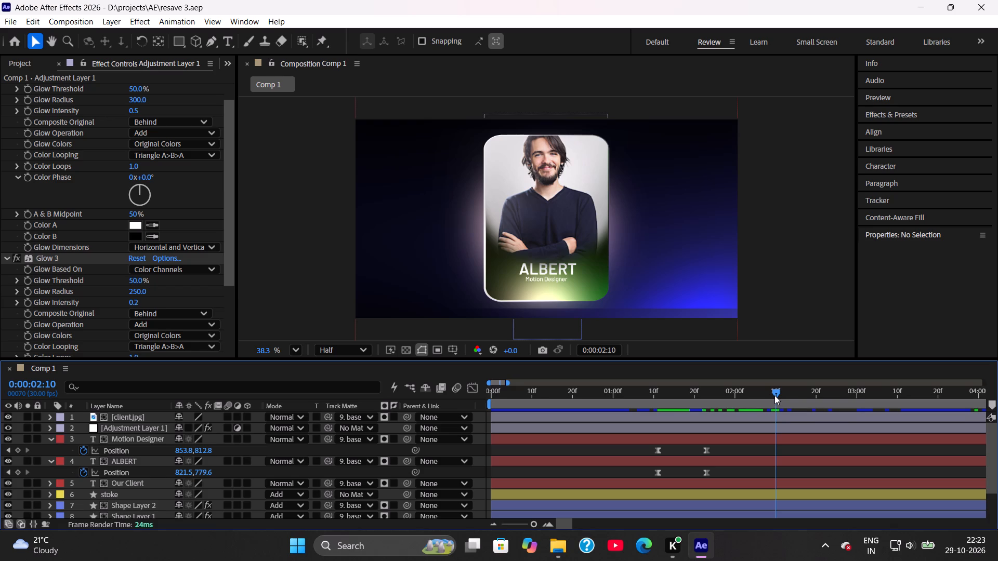
key("ctrl+s")
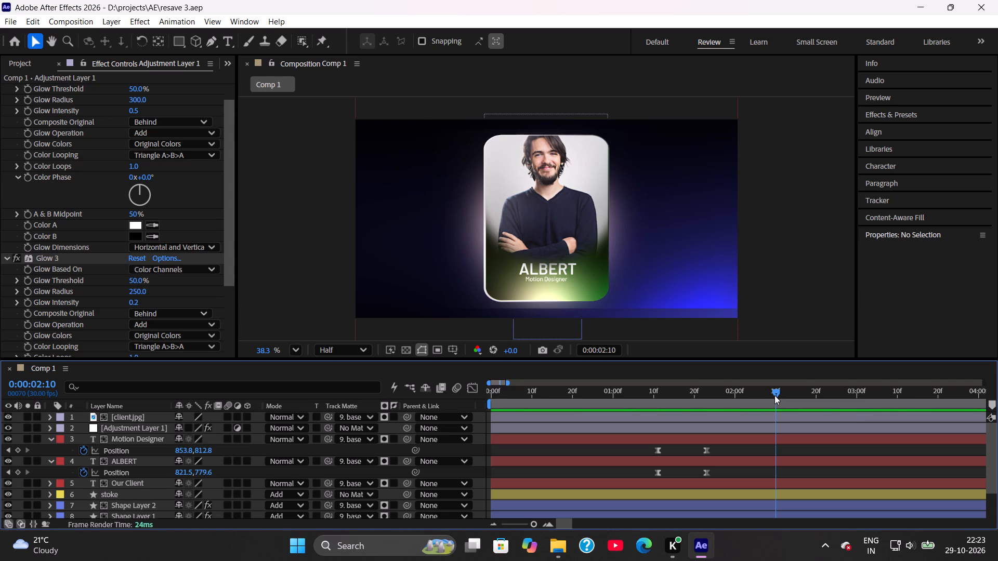
Search the effects for "glow" and apply the Stylize Glow effect to the stoke layer.
left_click(896, 116)
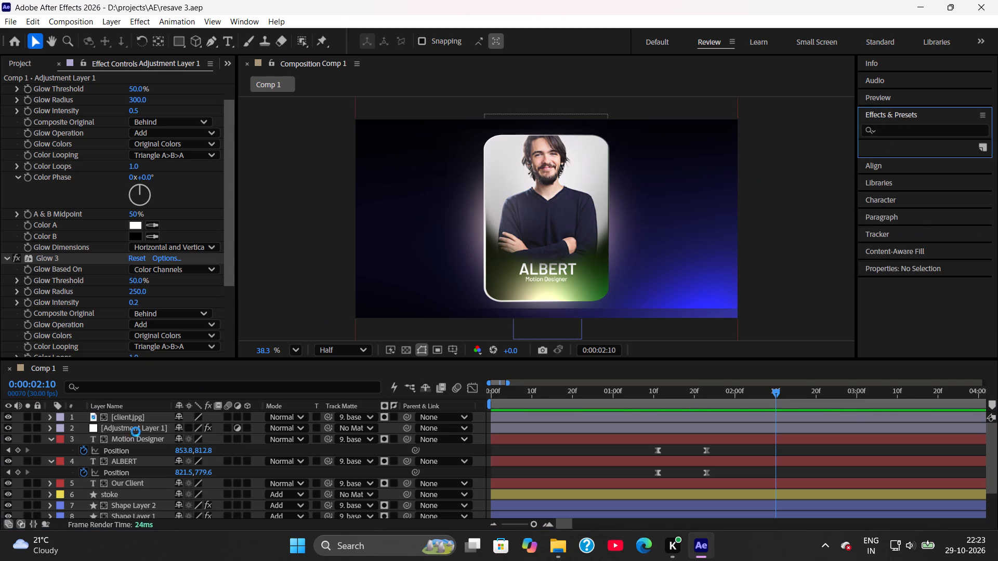
left_click(136, 493)
left_click(900, 128)
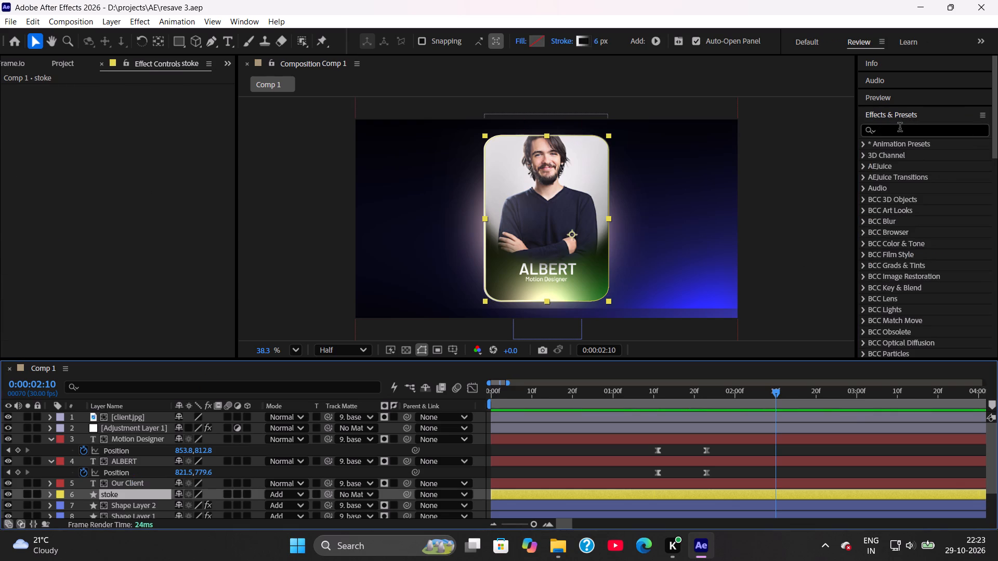
type("glow")
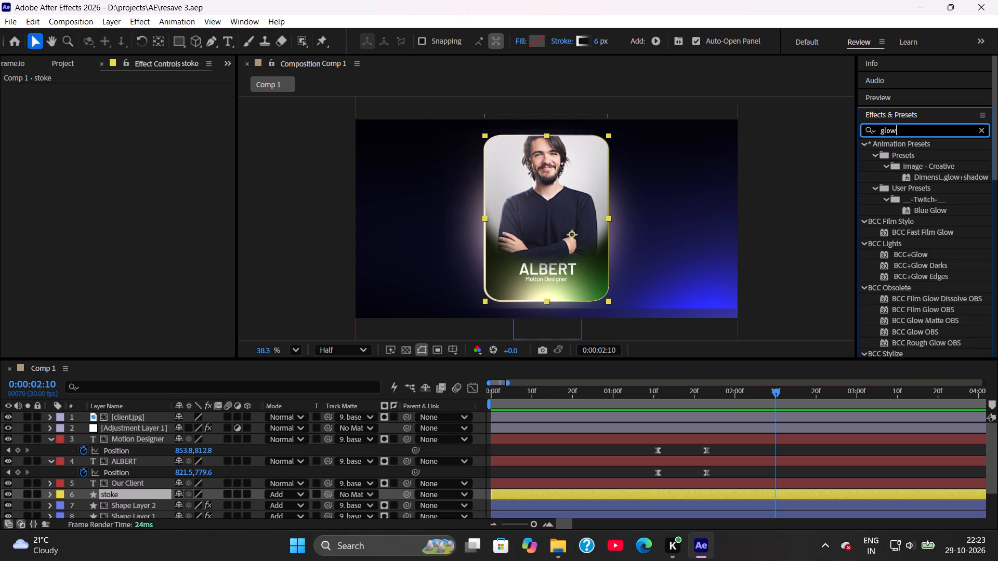
scroll(912, 242, "down", 2)
scroll(924, 284, "down", 4)
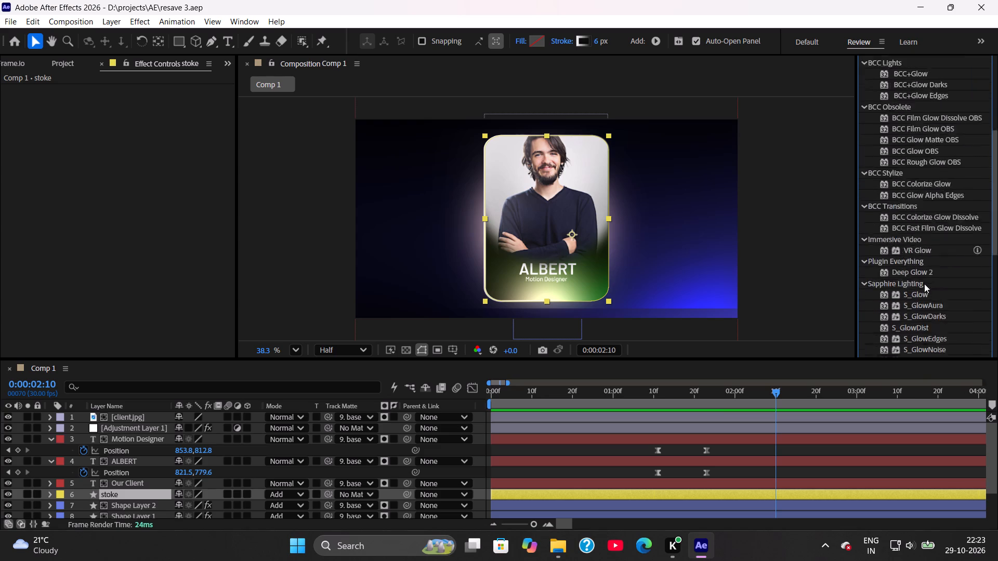
scroll(924, 284, "down", 7)
double_click(910, 214)
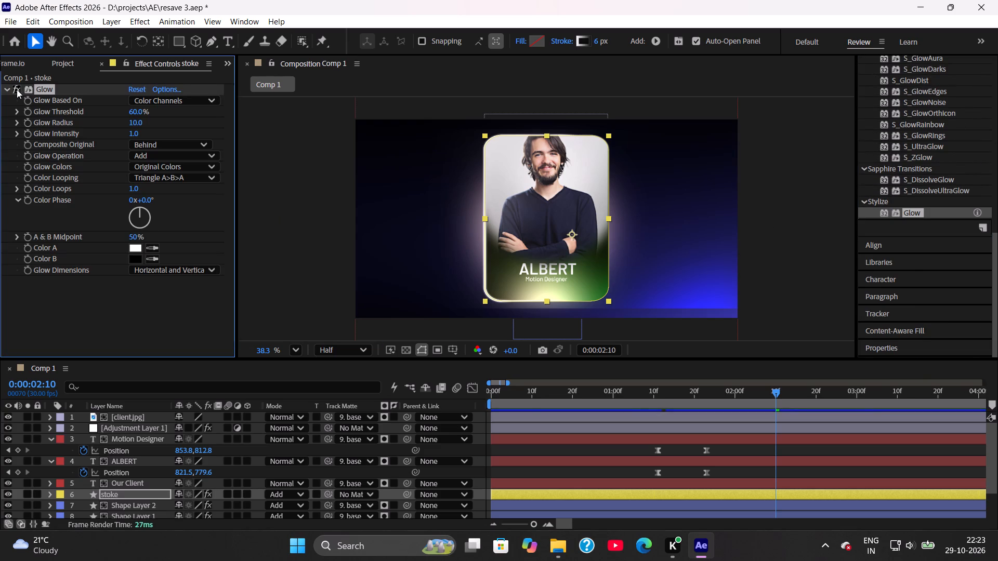
Toggle the stoke layer's Glow effect off and on to compare the card's outline.
left_click(17, 89)
left_click(17, 89)
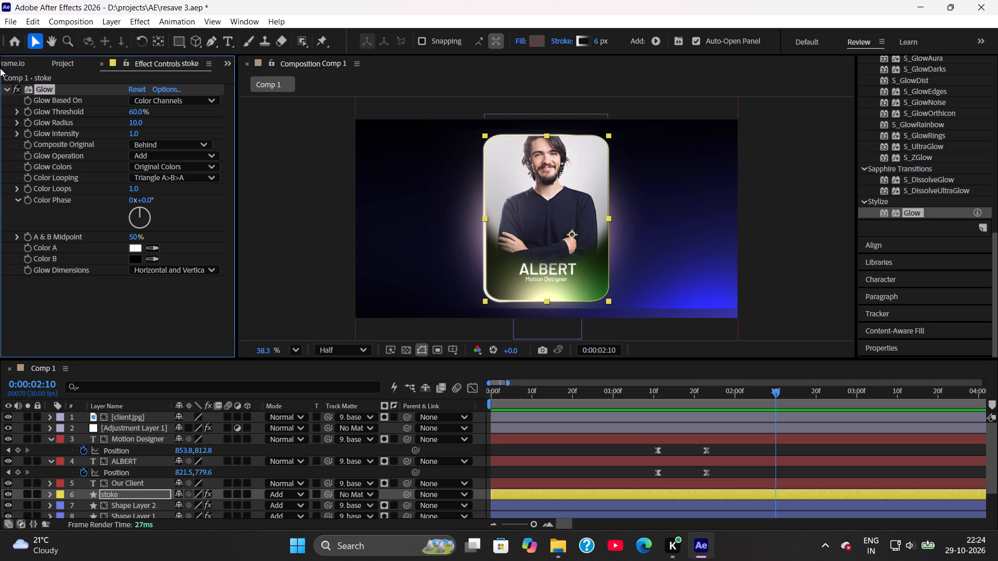
Set the Glow Intensity of the stoke layer's Glow effect to 1.5.
left_click(135, 137)
type("1.5")
key("Return")
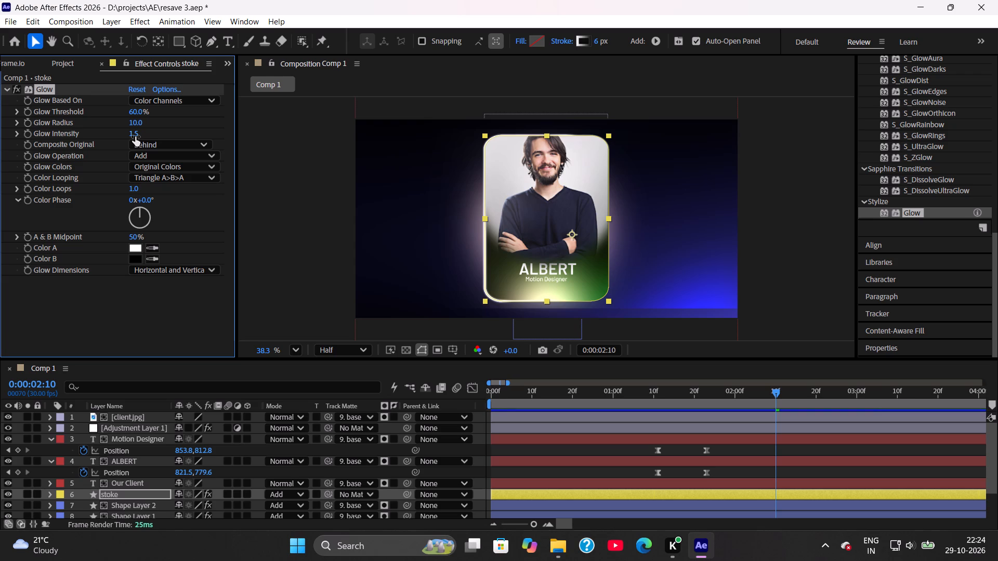
Set the Glow Radius of the stoke layer's Glow effect to 110 and save the project.
left_click(136, 121)
type("110")
key("Return")
key("ctrl+s")
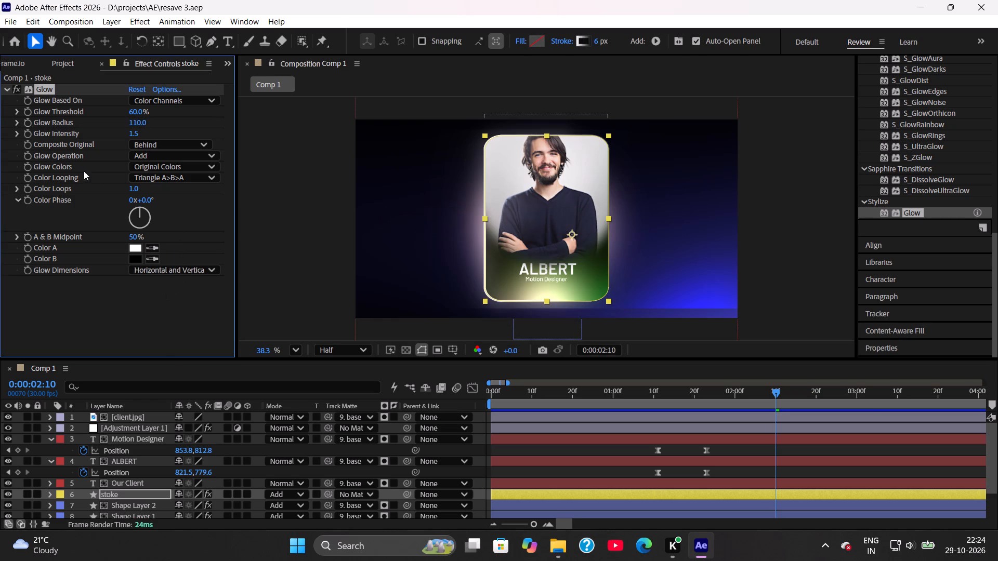
Duplicate the stoke layer's Glow effect and raise the copy's Glow Radius to about 183.
left_click(48, 89)
key("ctrl+d")
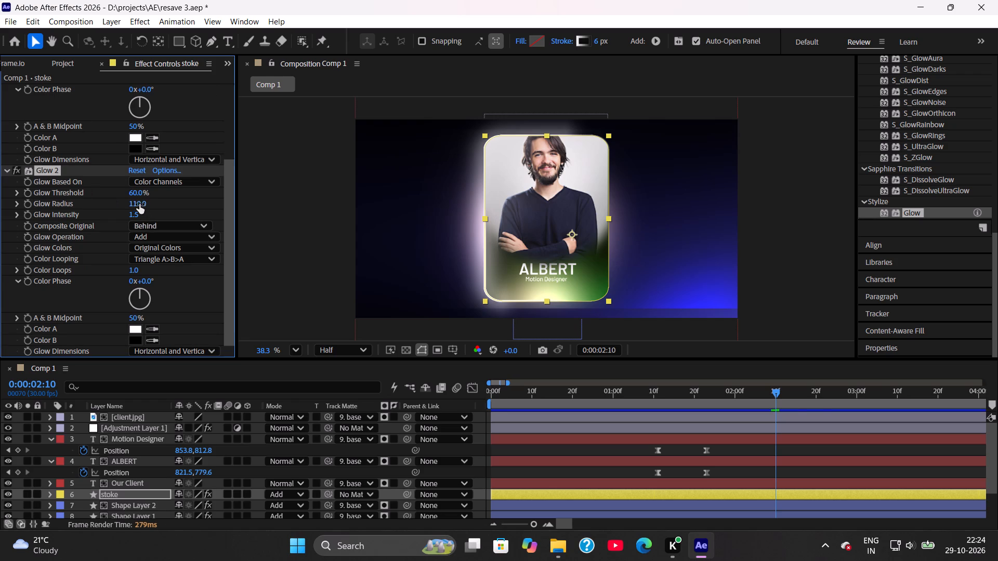
left_click_drag(139, 204, 27, 201)
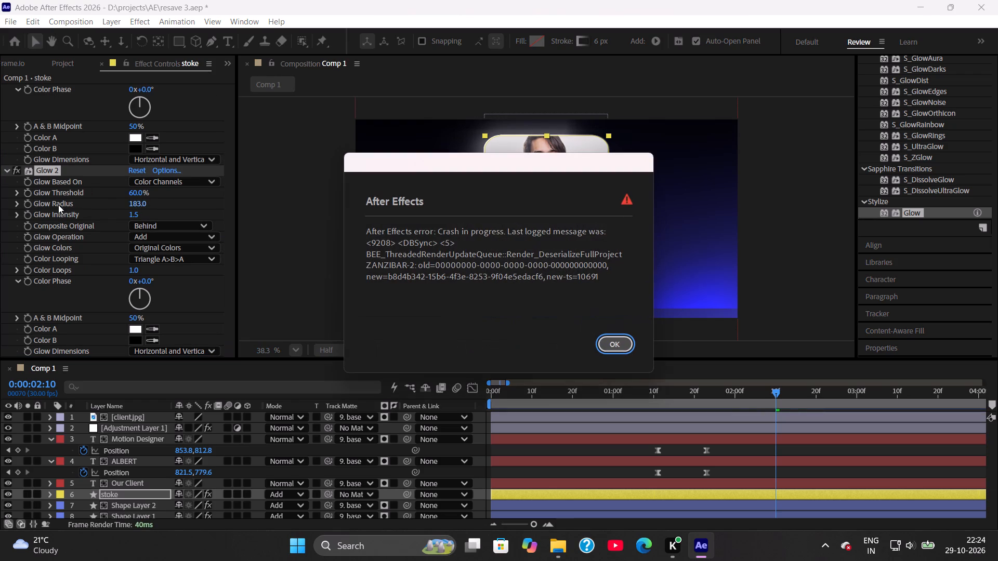
Dismiss the After Effects crash errors and the save notice, and close the application.
left_click(612, 343)
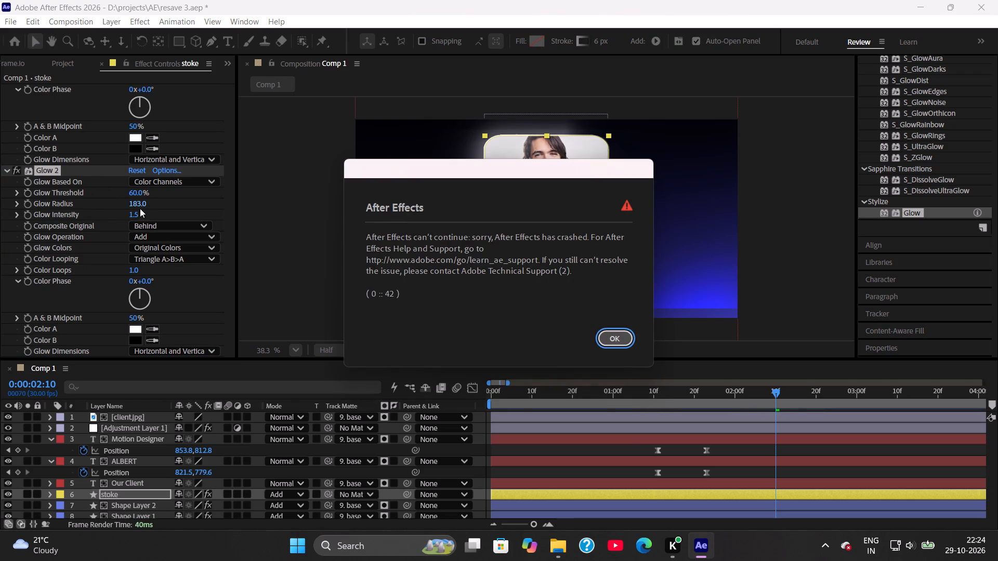
key("Return")
left_click_drag(136, 204, 154, 206)
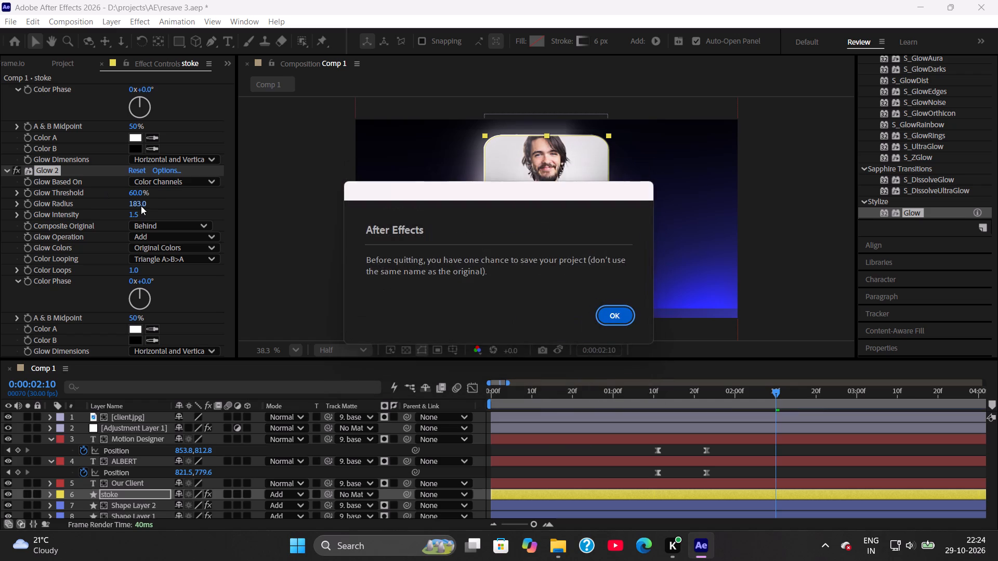
key("Return")
left_click_drag(137, 203, 151, 204)
left_click(978, 5)
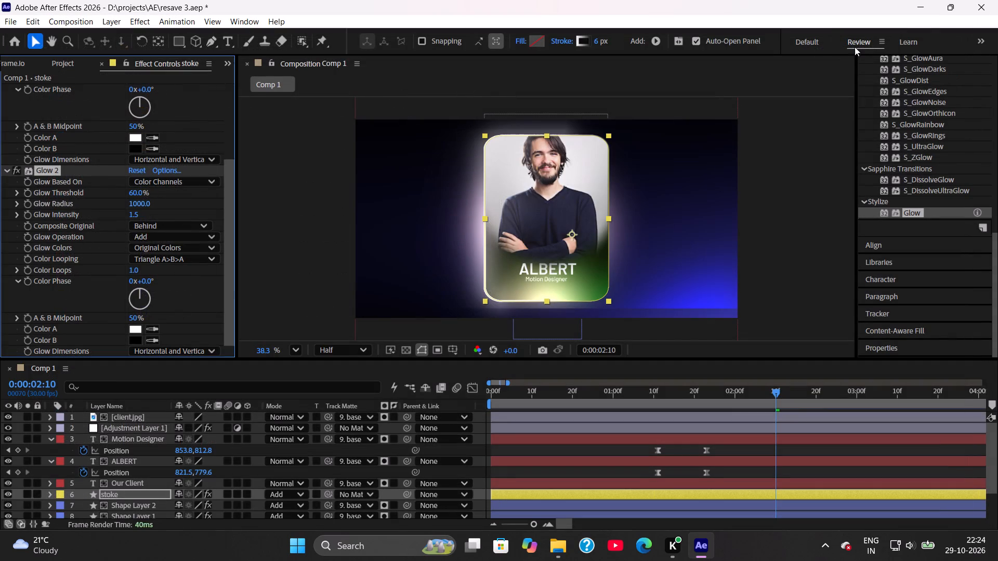